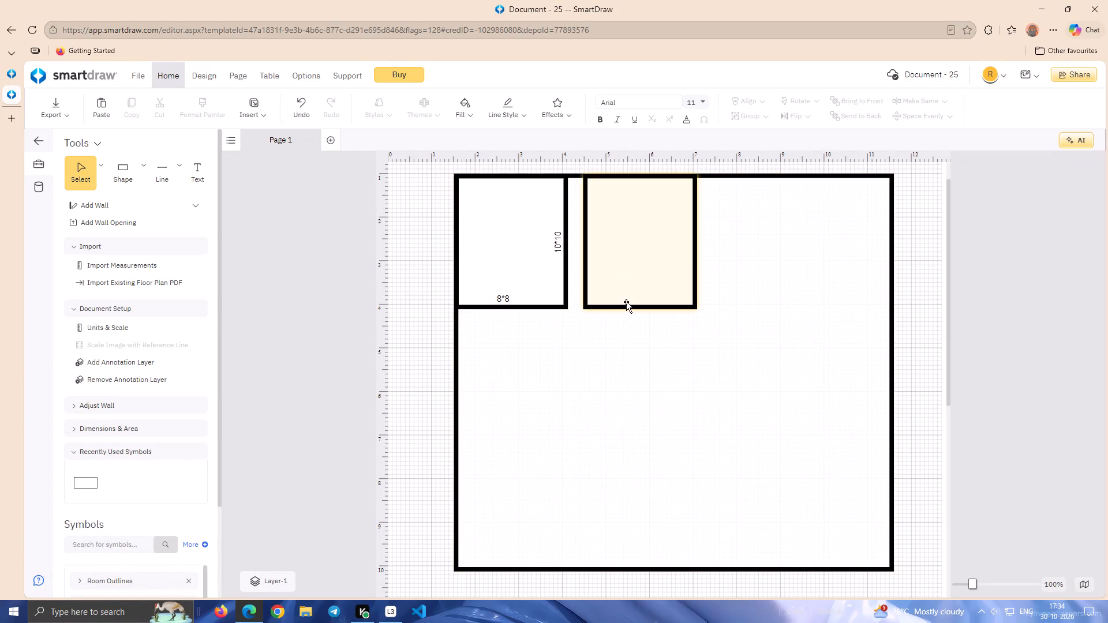
Shift the 8*8 label slightly right to centre it along the bottom wall of the first room.
{"action": "left_click_drag", "start_coordinate": [502, 298], "coordinate": [510, 298]}
{"action": "left_click", "coordinate": [518, 338]}
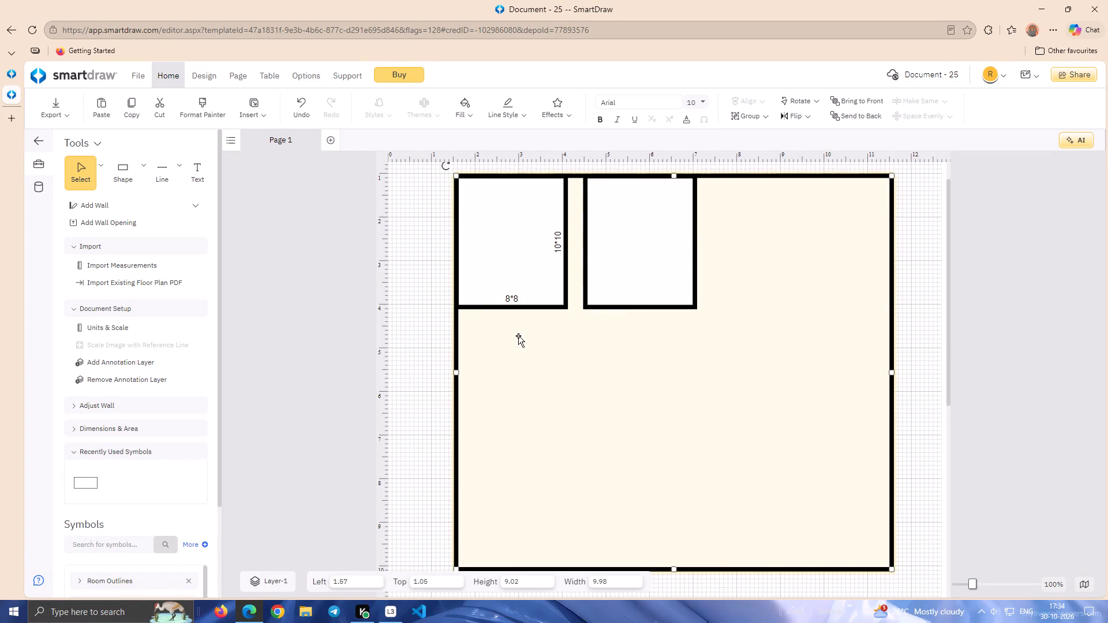
{"action": "left_click", "coordinate": [445, 341]}
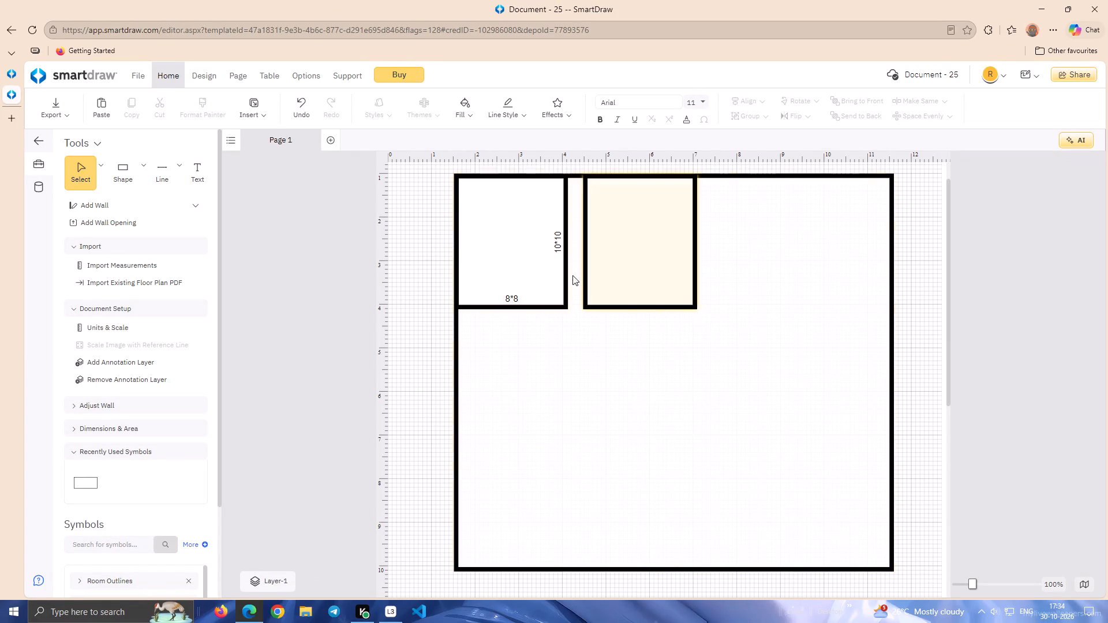
Fill the first room, the one labelled 8*8 and 10*10, with light green.
{"action": "left_click", "coordinate": [493, 196]}
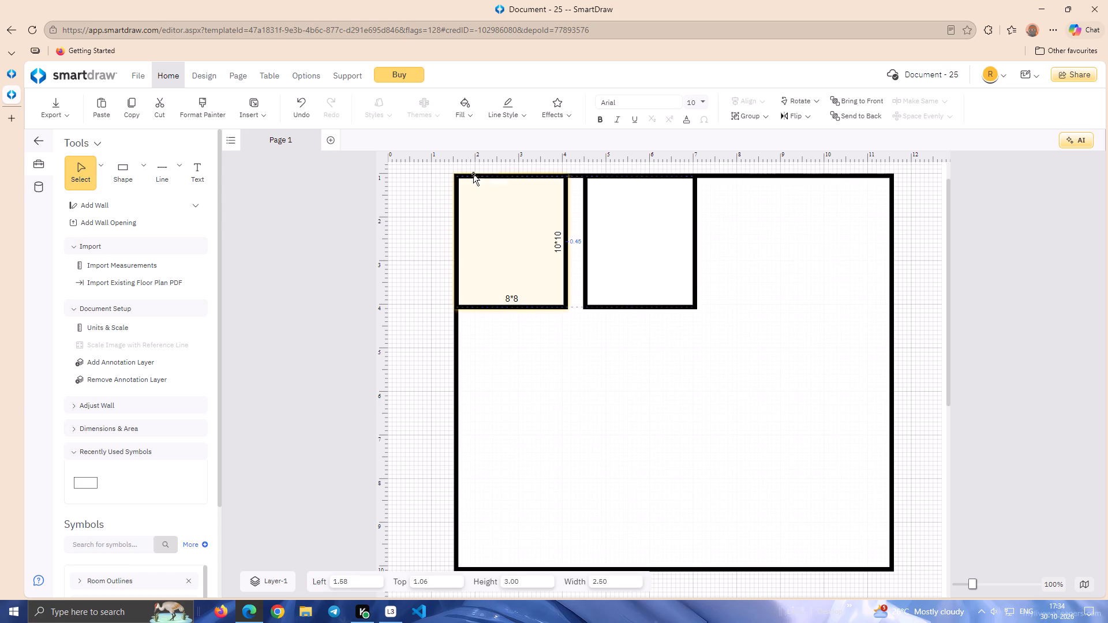
{"action": "left_click", "coordinate": [460, 118]}
{"action": "left_click", "coordinate": [481, 160]}
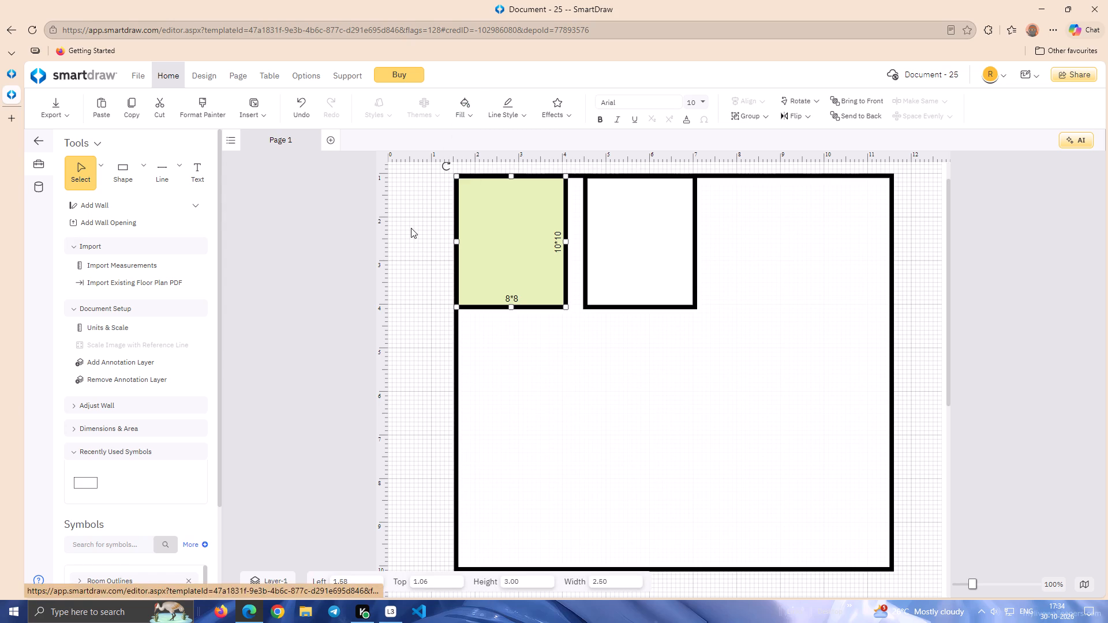
{"action": "left_click", "coordinate": [402, 244]}
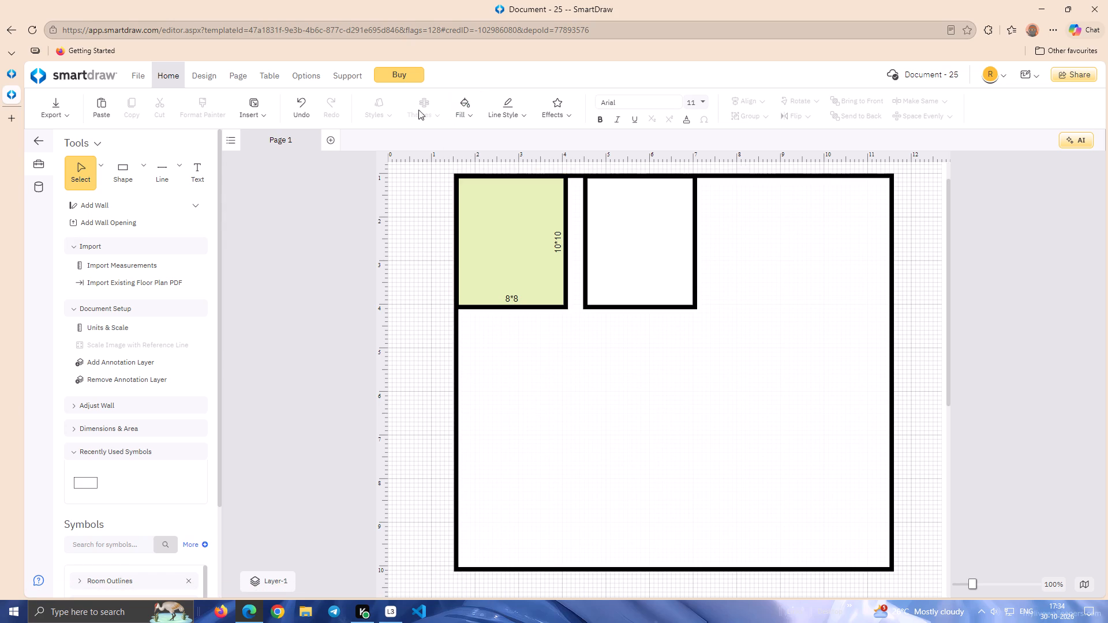
Reduce the opacity of the first room's green fill to 45%.
{"action": "left_click", "coordinate": [469, 104]}
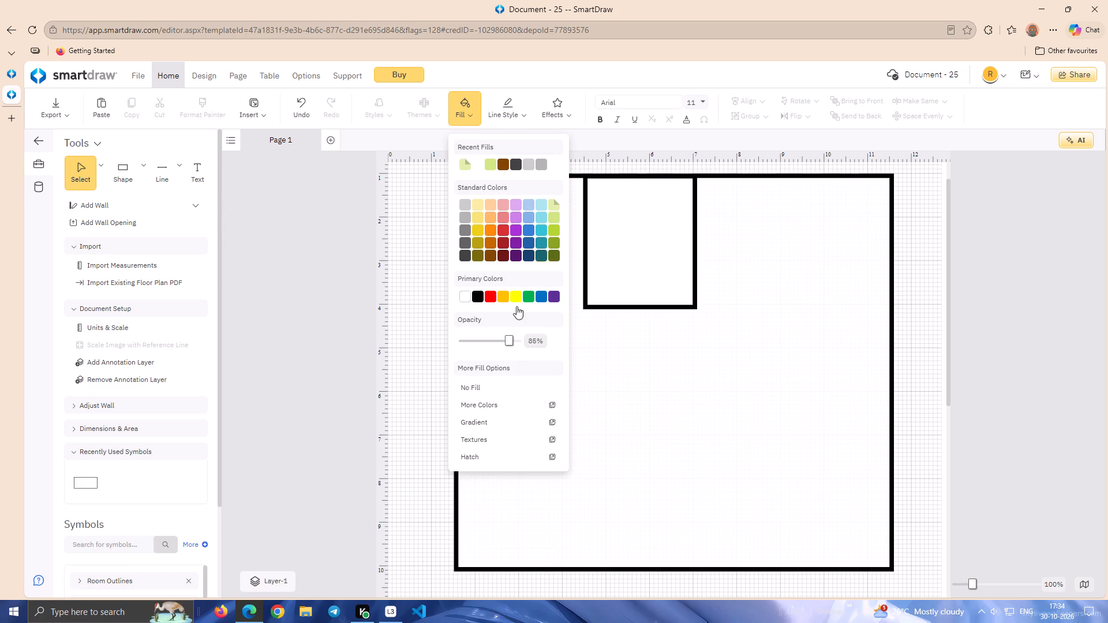
{"action": "left_click_drag", "start_coordinate": [510, 338], "coordinate": [497, 343]}
{"action": "left_click", "coordinate": [433, 335]}
{"action": "left_click", "coordinate": [395, 314]}
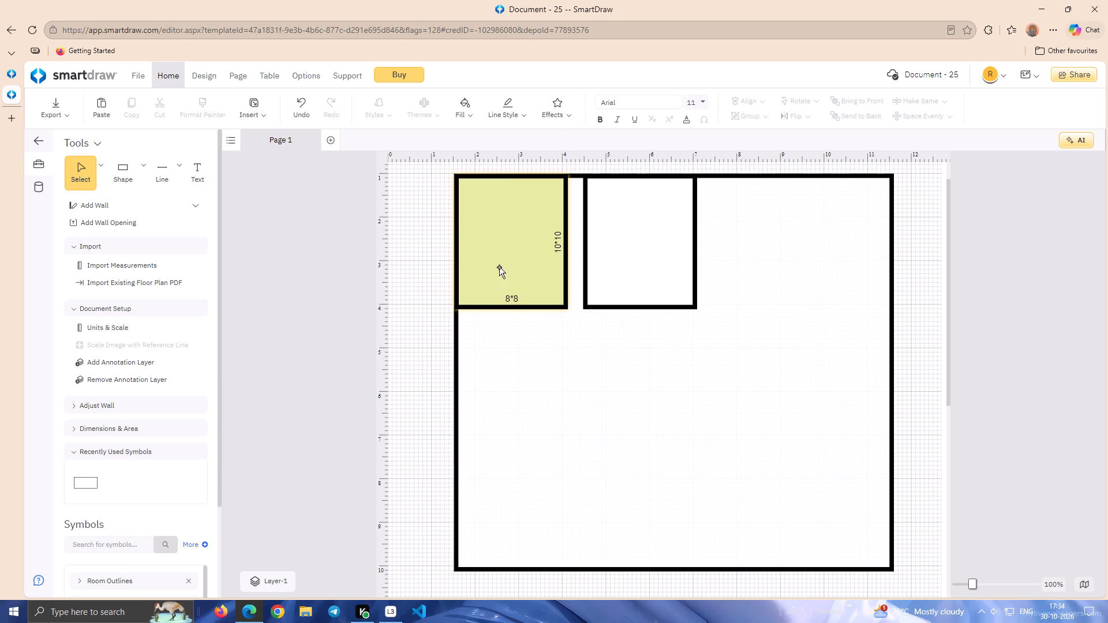
{"action": "left_click", "coordinate": [500, 260]}
{"action": "left_click", "coordinate": [471, 110]}
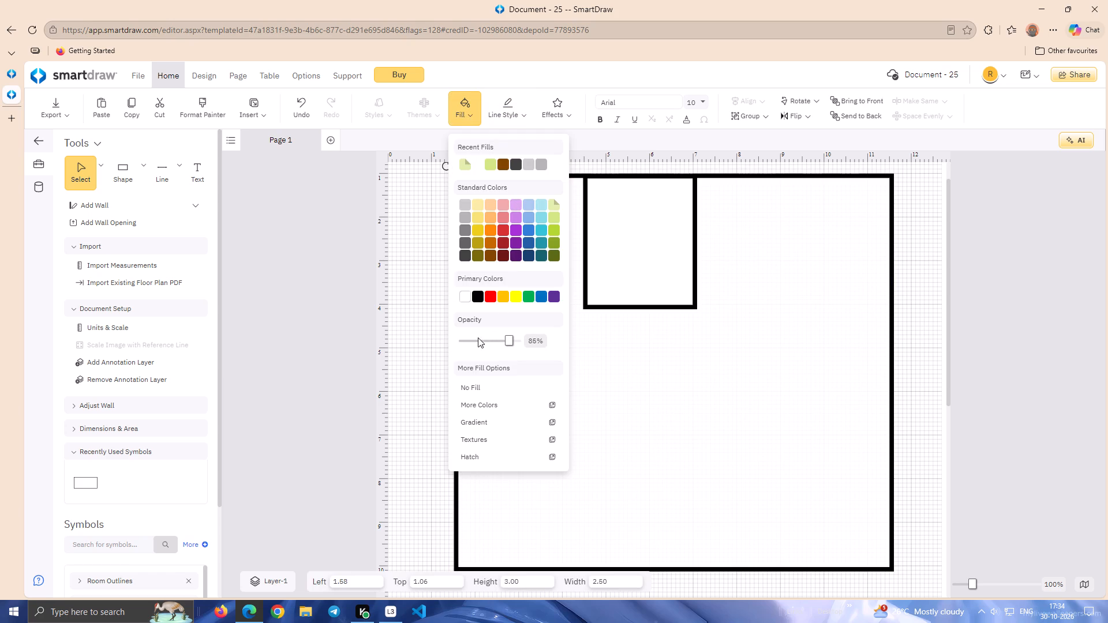
{"action": "left_click", "coordinate": [496, 343]}
{"action": "left_click", "coordinate": [495, 280]}
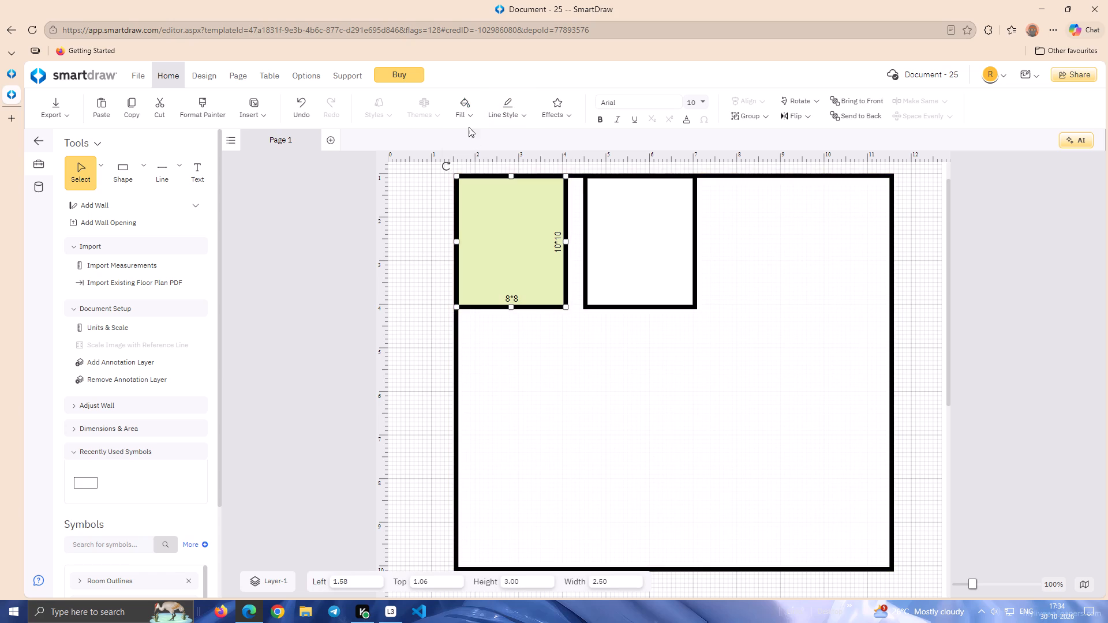
{"action": "left_click", "coordinate": [471, 108]}
{"action": "left_click_drag", "start_coordinate": [508, 339], "coordinate": [488, 341]}
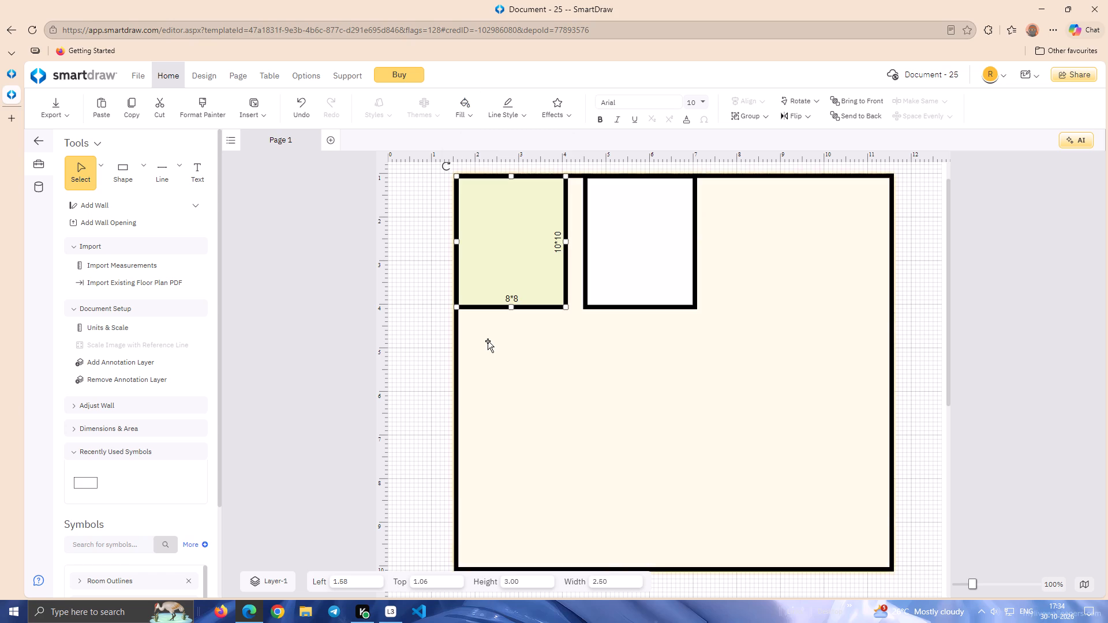
{"action": "left_click", "coordinate": [409, 302]}
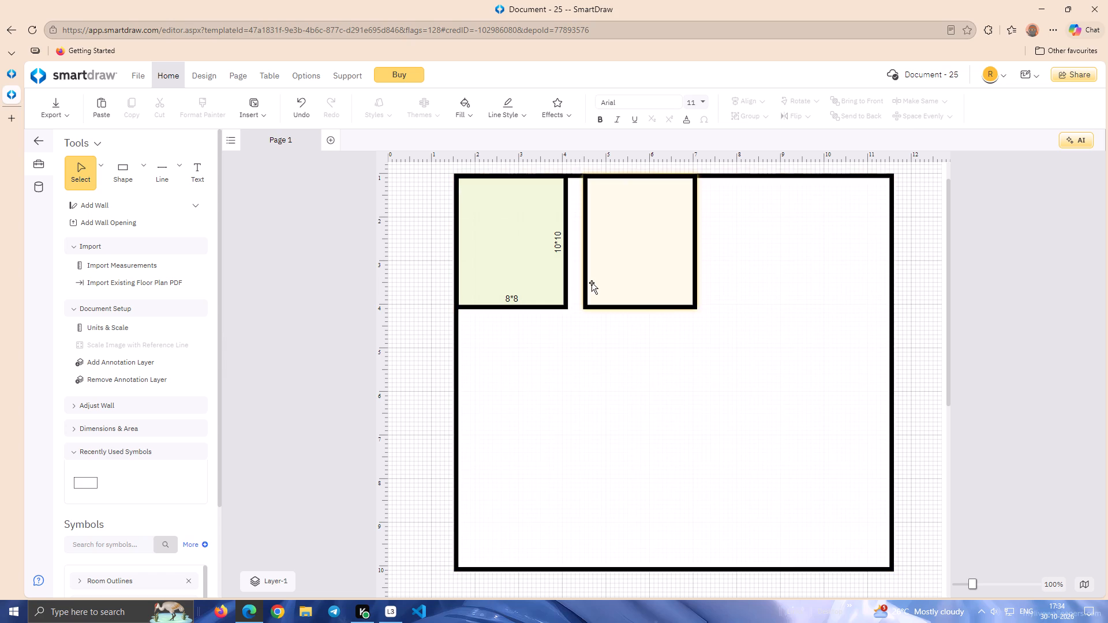
Place a rectangle about 1.91 wide and 0.95 high against the top outer wall, right of the second room.
{"action": "left_click", "coordinate": [135, 173]}
{"action": "left_click", "coordinate": [142, 169]}
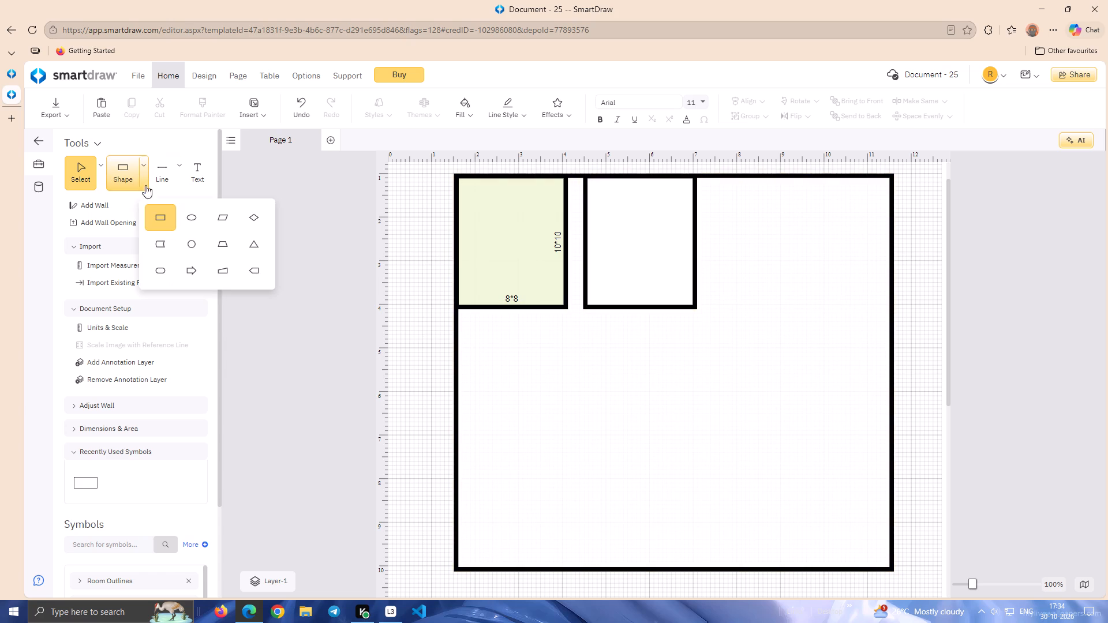
{"action": "left_click", "coordinate": [156, 215]}
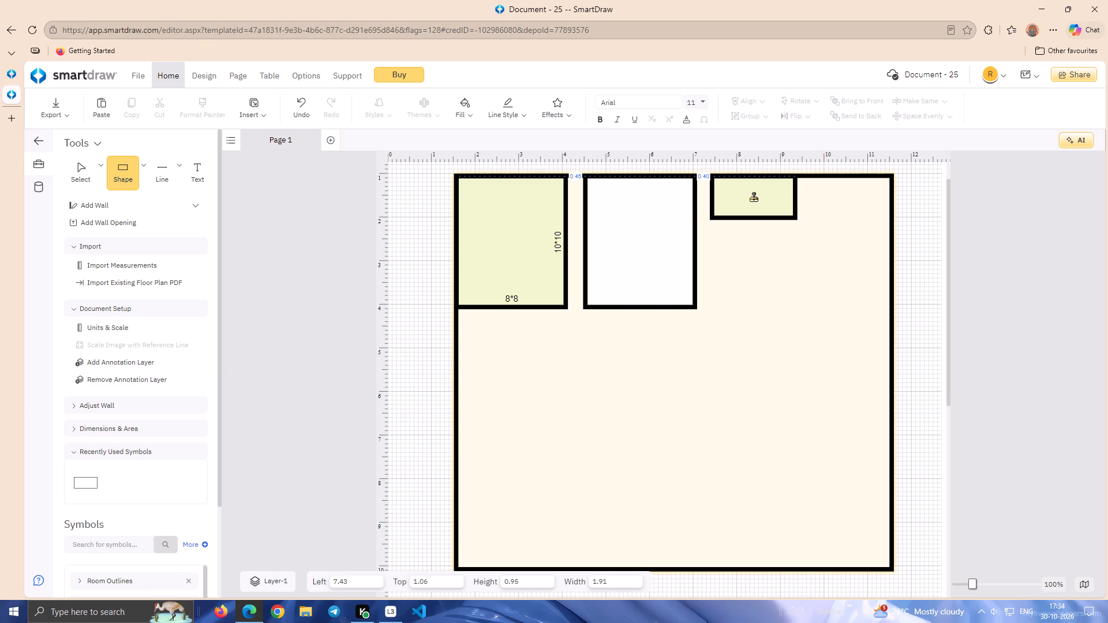
{"action": "key", "text": "Right"}
{"action": "key", "text": "Right"}
{"action": "left_click", "coordinate": [754, 198]}
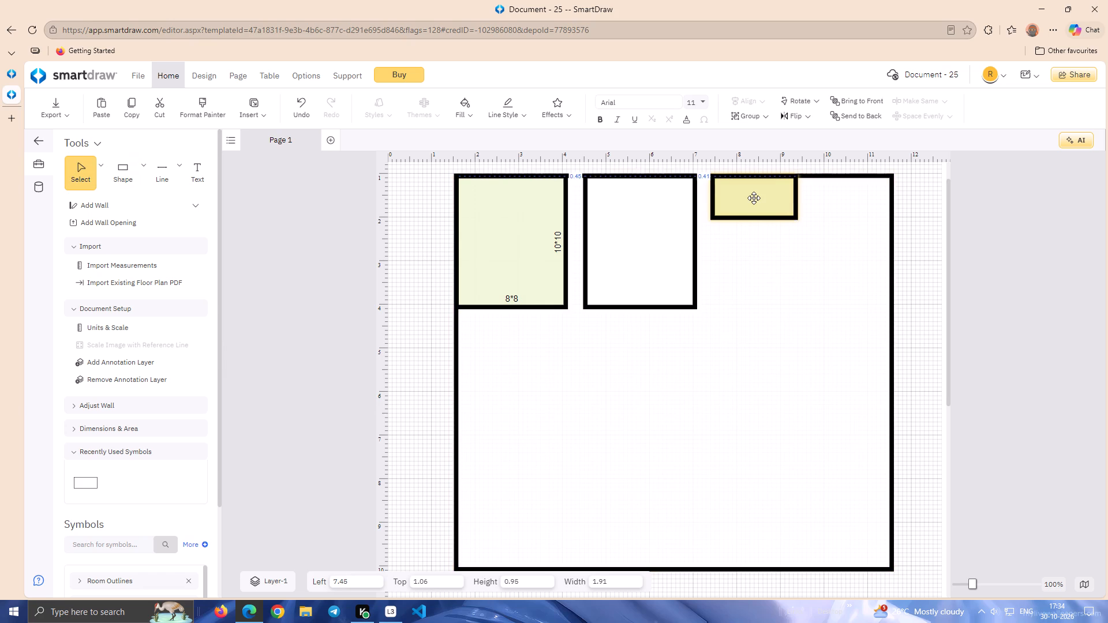
Nudge the new rectangle right along the top wall to a left position of 7.50.
{"action": "key", "text": "Right"}
{"action": "key", "text": "Right"}
{"action": "key", "text": "Right"}
{"action": "left_click", "coordinate": [754, 198]}
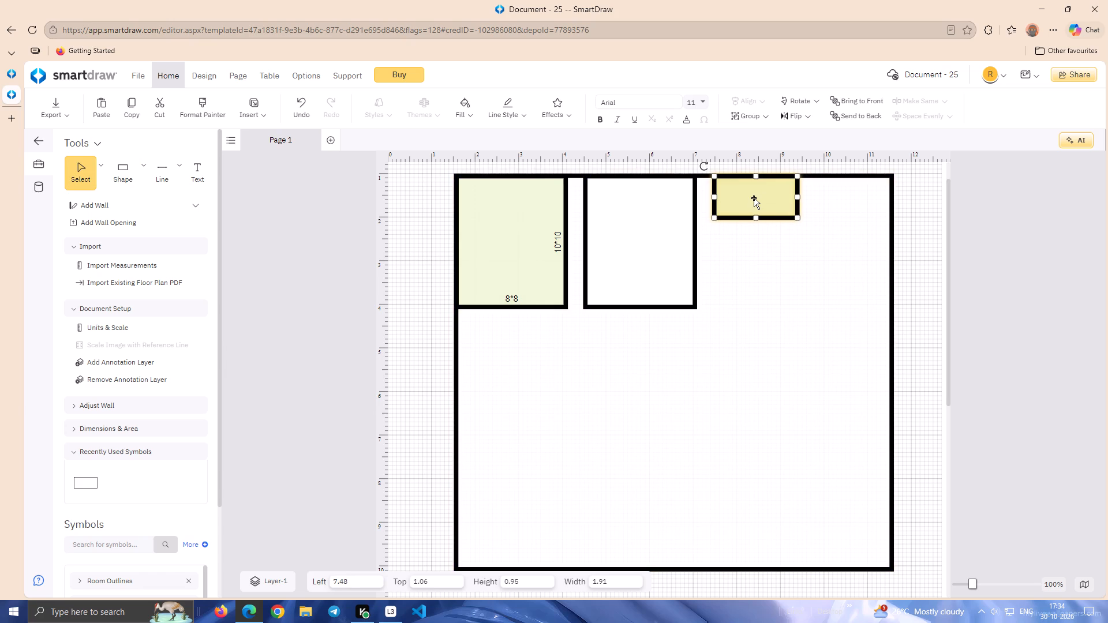
{"action": "left_click", "coordinate": [754, 198]}
{"action": "key", "text": "Right"}
{"action": "left_click", "coordinate": [754, 198]}
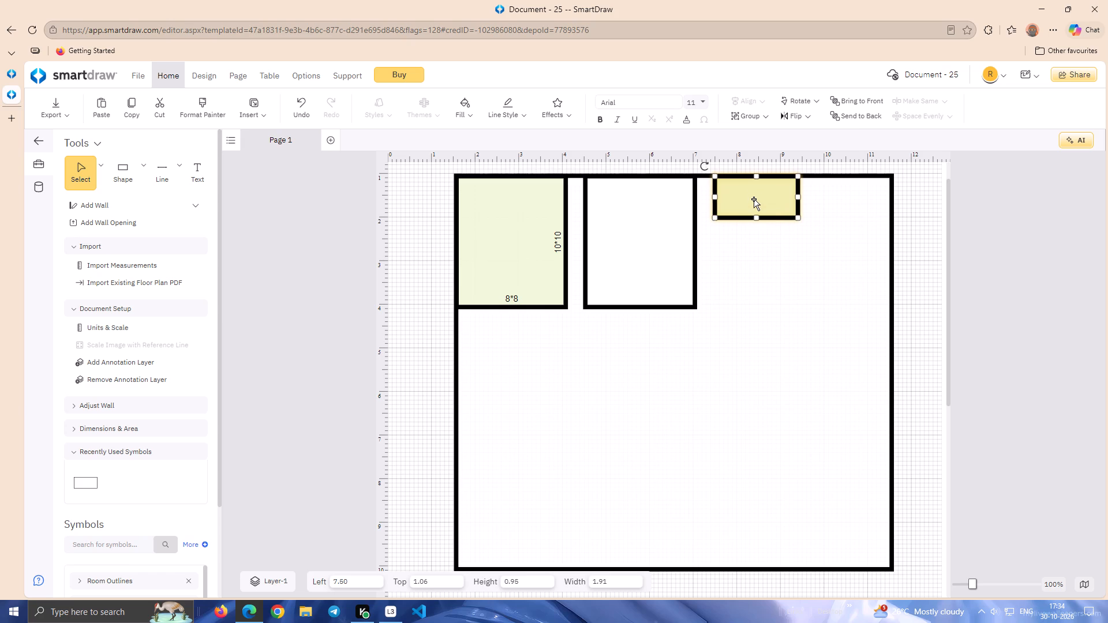
{"action": "key", "text": "Left"}
{"action": "left_click", "coordinate": [750, 202]}
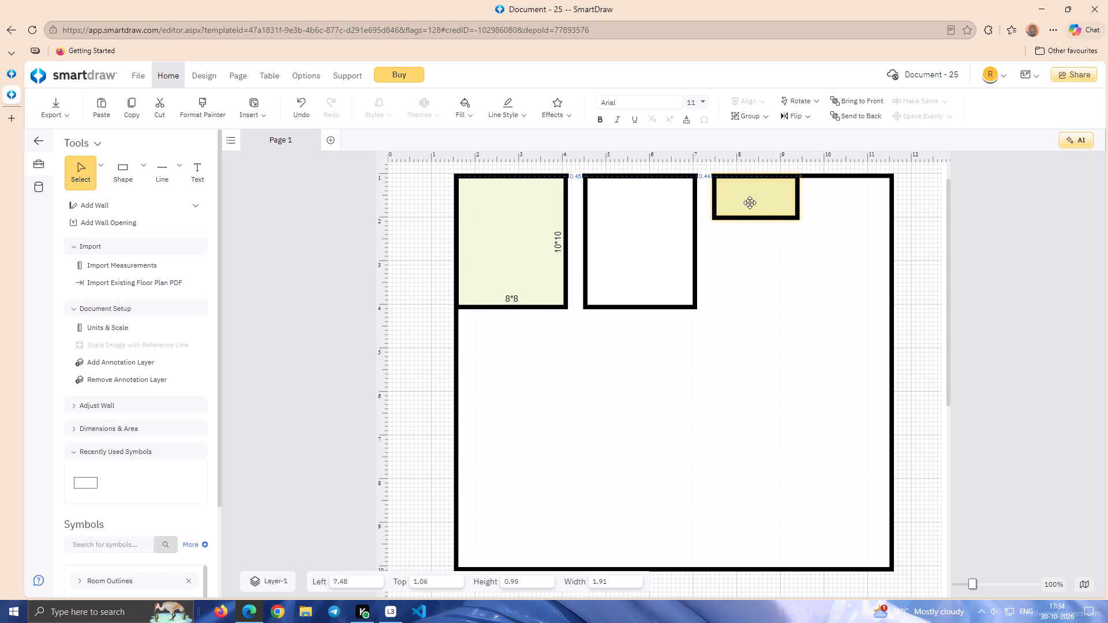
{"action": "key", "text": "Right"}
{"action": "double_click", "coordinate": [750, 202]}
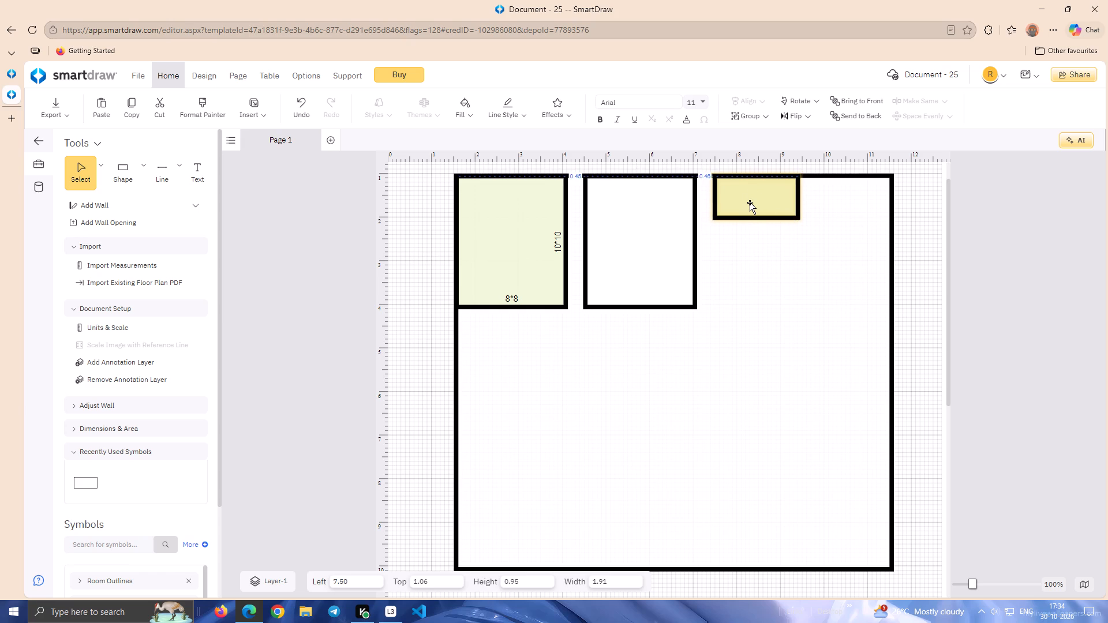
{"action": "left_click", "coordinate": [750, 202]}
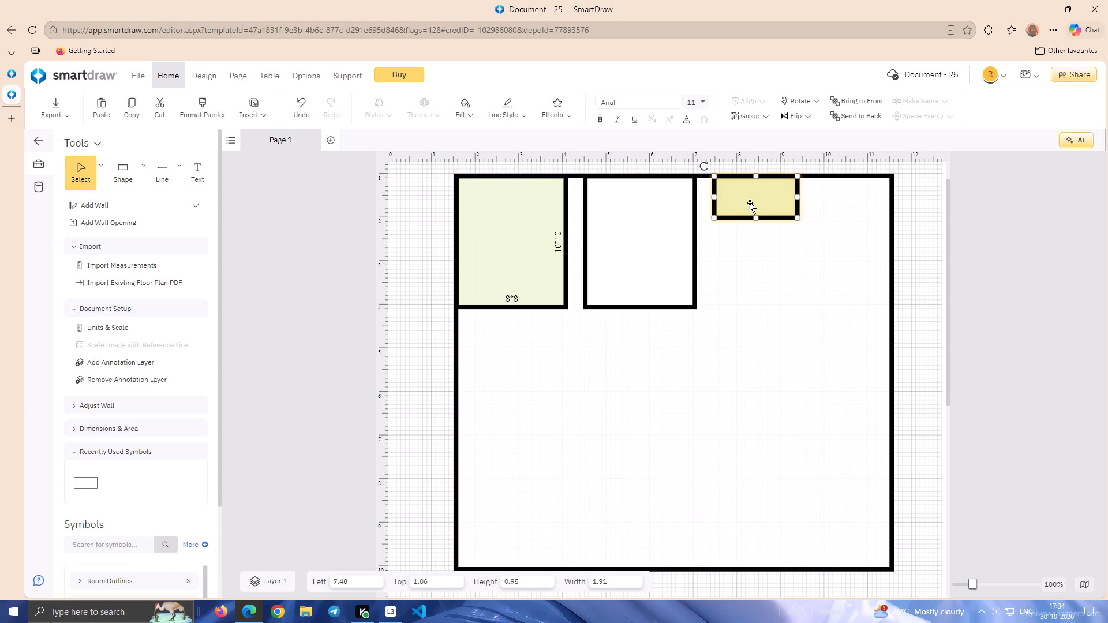
{"action": "left_click", "coordinate": [750, 202]}
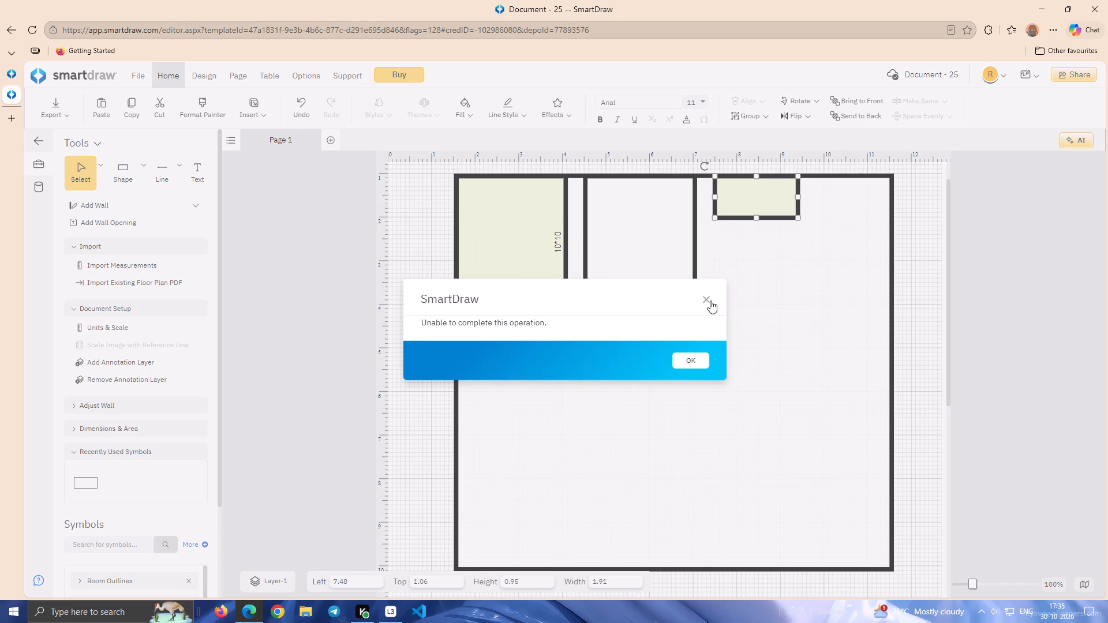
{"action": "left_click", "coordinate": [710, 301]}
Stretch the third room downward from its bottom edge to a height of about 2.25.
{"action": "left_click_drag", "start_coordinate": [757, 219], "coordinate": [757, 260]}
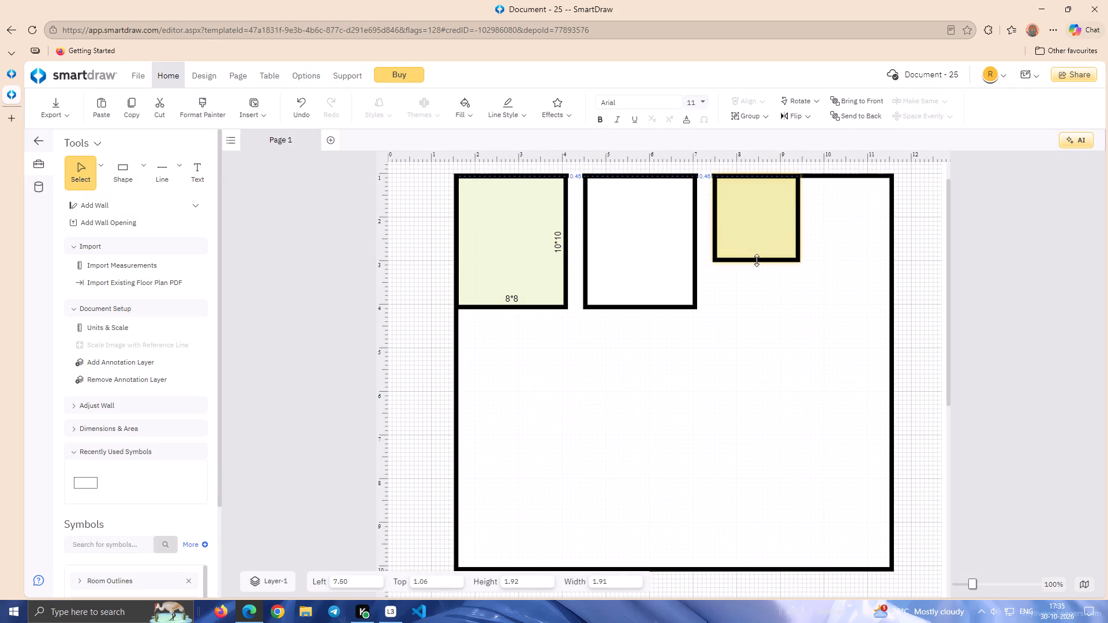
{"action": "left_click_drag", "start_coordinate": [757, 260], "coordinate": [758, 258]}
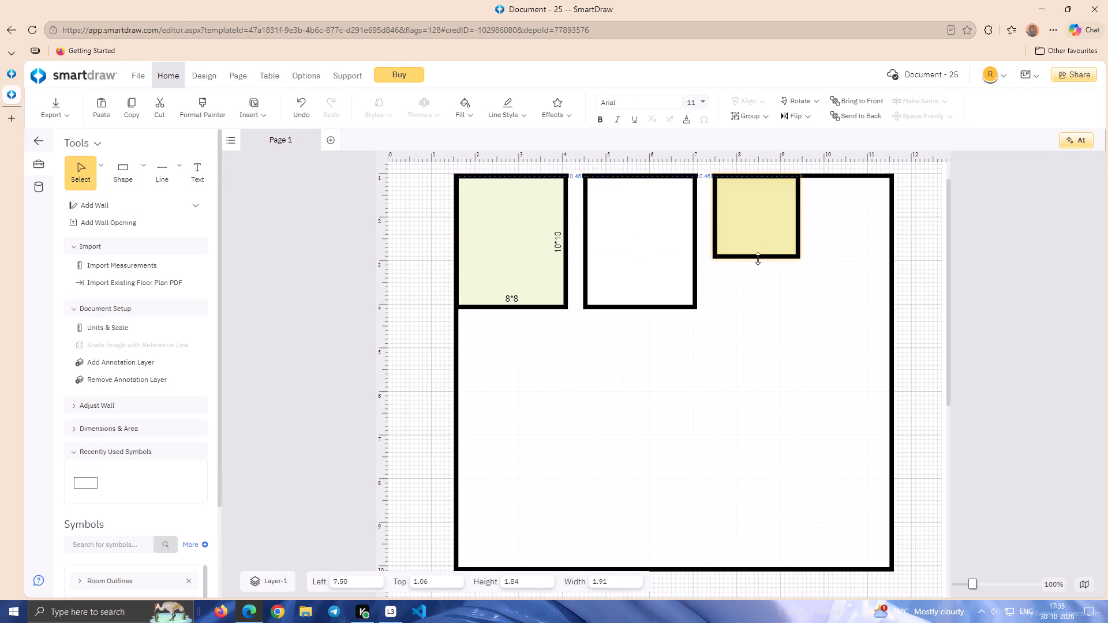
{"action": "left_click_drag", "start_coordinate": [758, 258], "coordinate": [758, 271]}
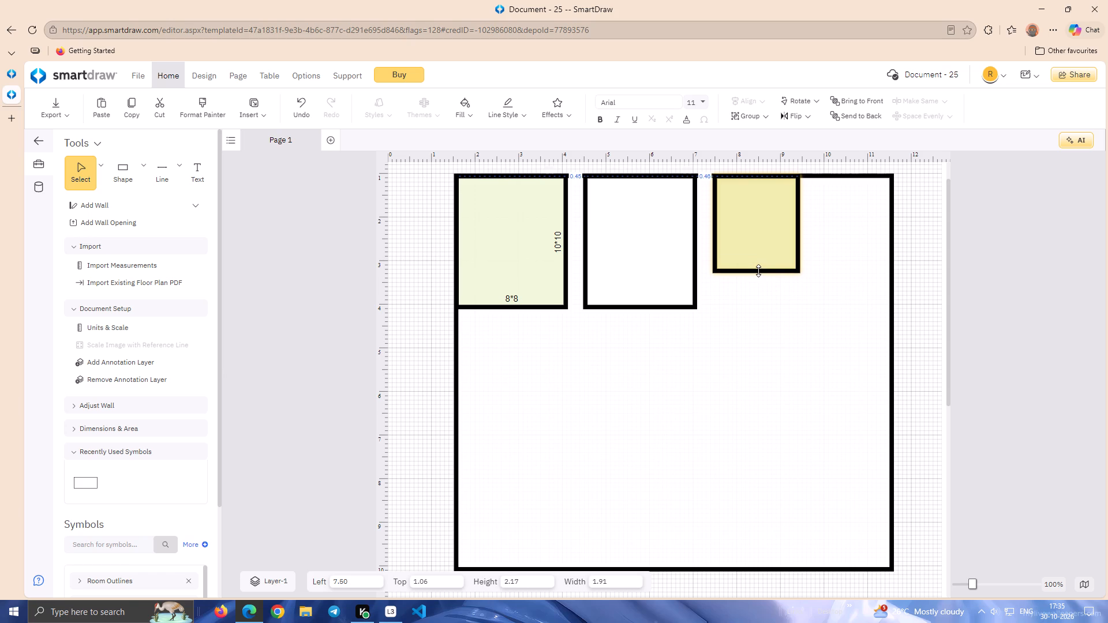
{"action": "left_click_drag", "start_coordinate": [758, 271], "coordinate": [757, 282]}
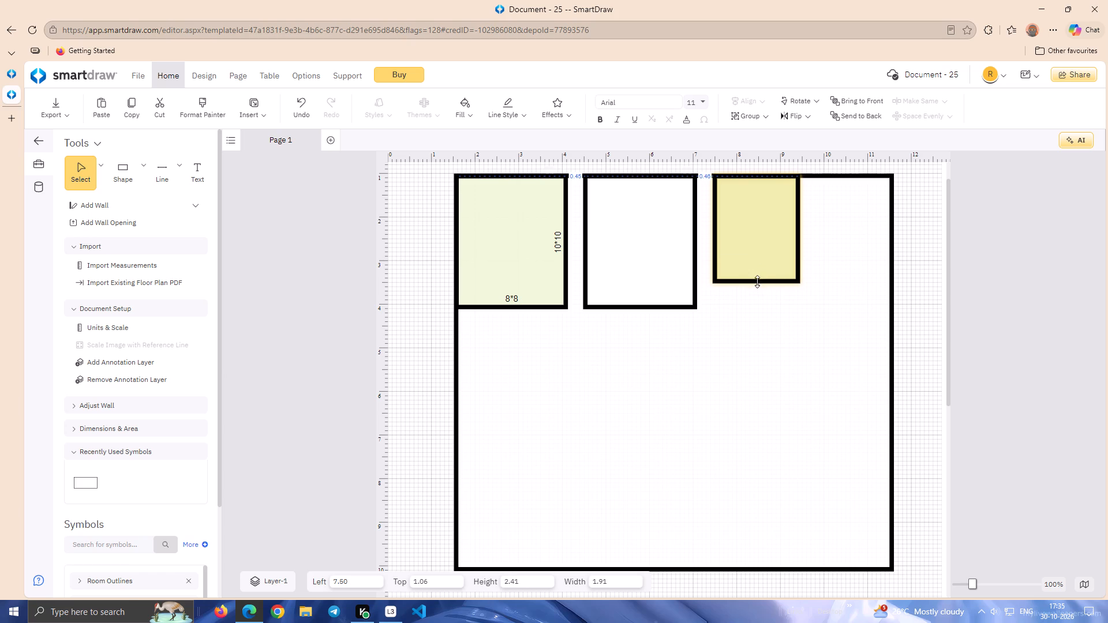
{"action": "left_click_drag", "start_coordinate": [757, 282], "coordinate": [757, 275]}
{"action": "left_click", "coordinate": [749, 301]}
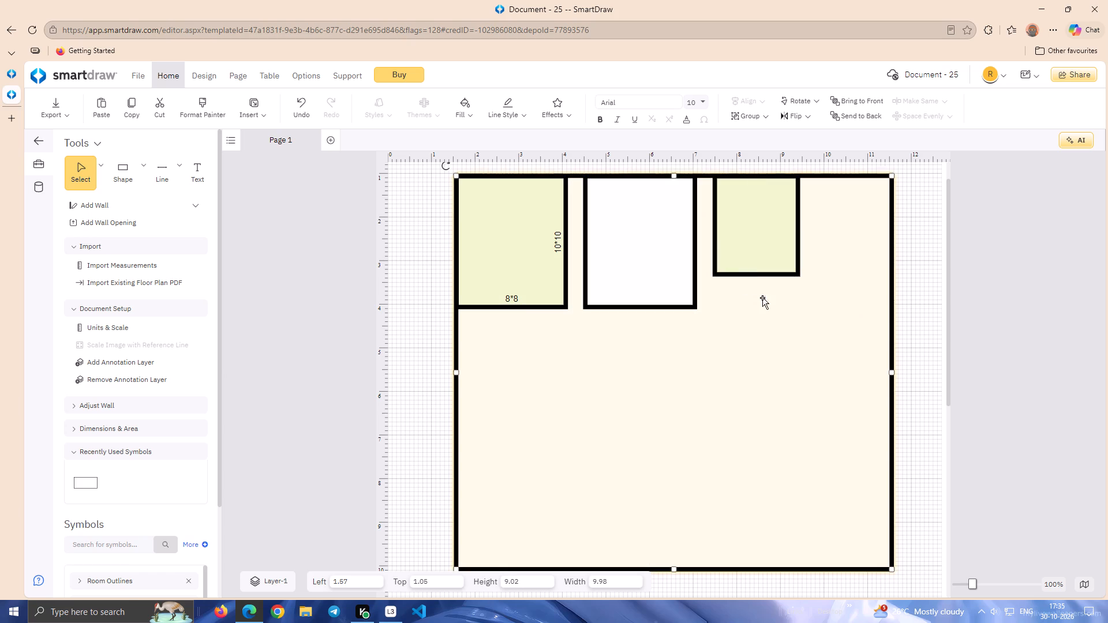
{"action": "left_click", "coordinate": [914, 252]}
Change the third room's fill to white.
{"action": "left_click", "coordinate": [784, 219]}
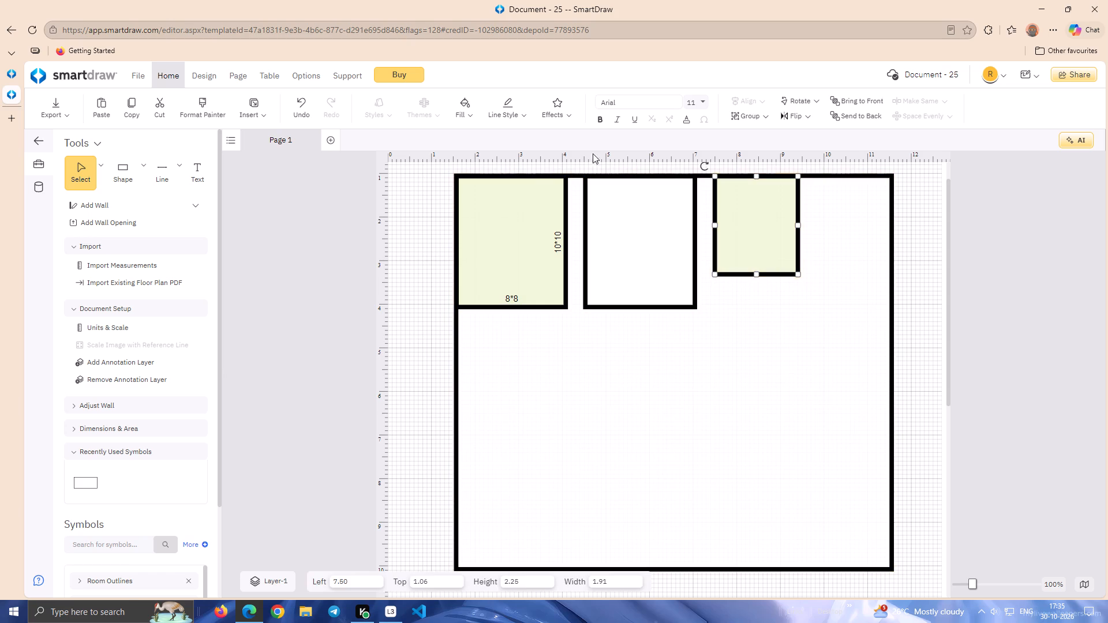
{"action": "left_click", "coordinate": [501, 112]}
{"action": "left_click", "coordinate": [461, 109]}
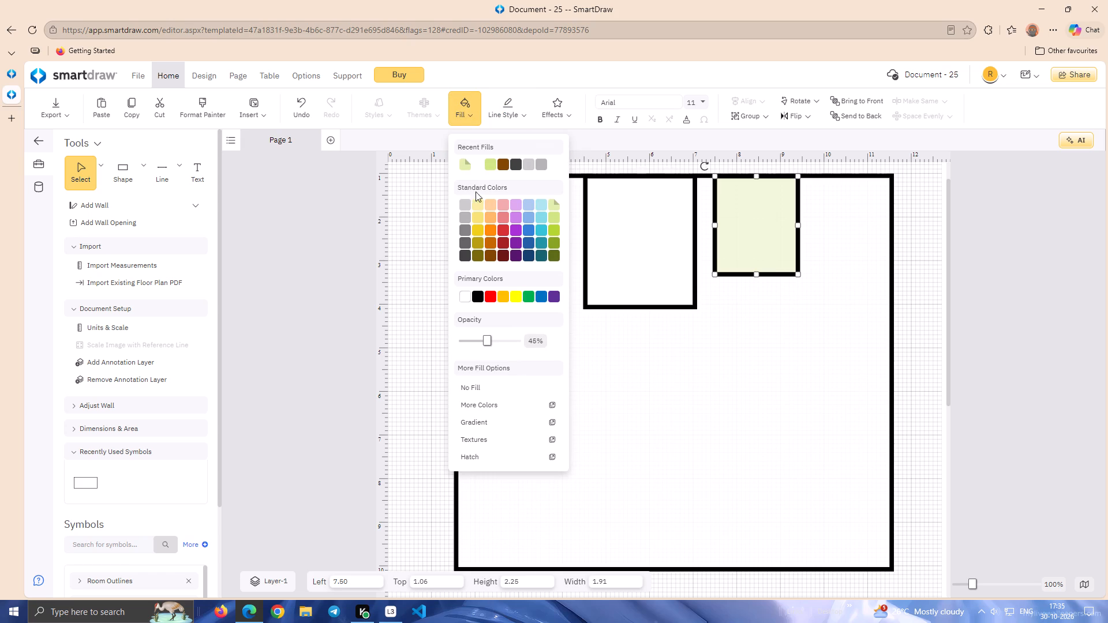
{"action": "left_click", "coordinate": [477, 167]}
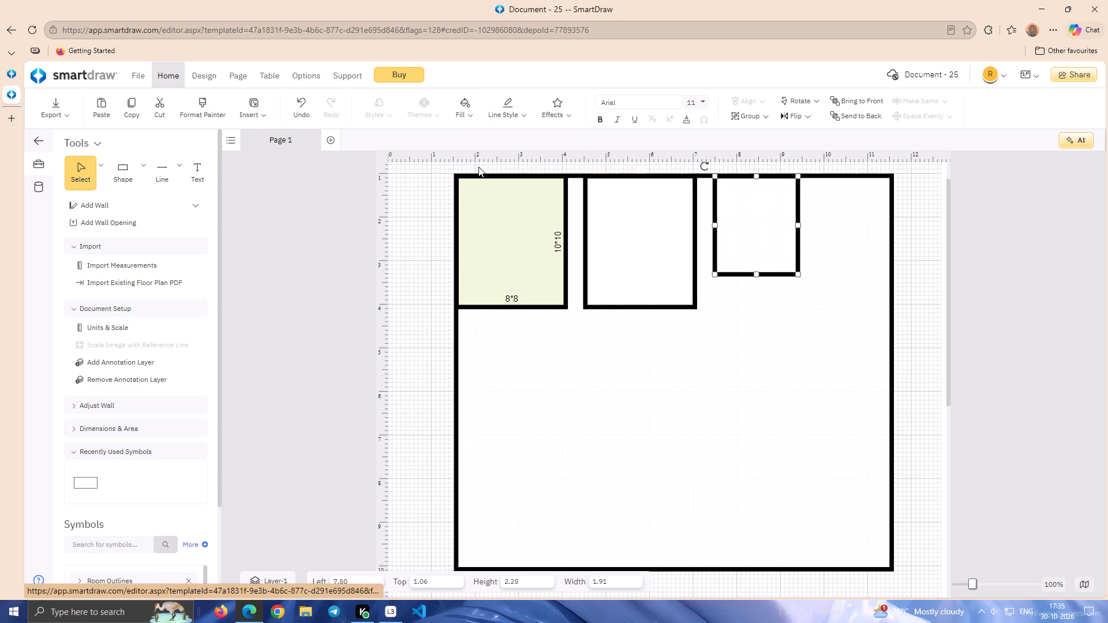
{"action": "left_click", "coordinate": [910, 260]}
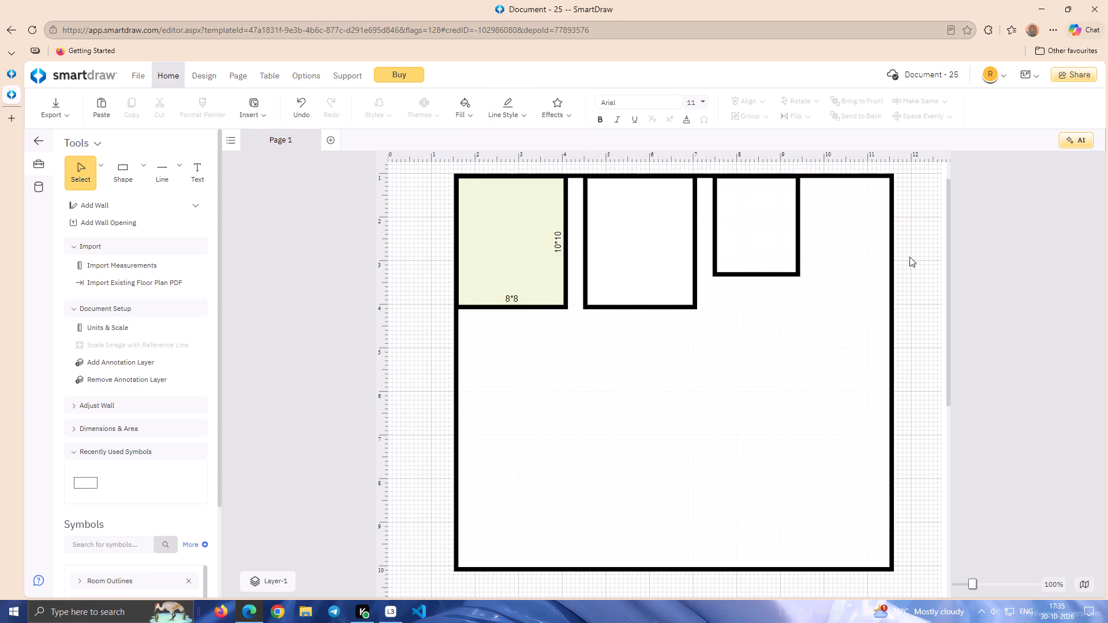
Add the text label "BEEDROOM" in the centre of the first room.
{"action": "left_click", "coordinate": [204, 175]}
{"action": "left_click", "coordinate": [463, 228]}
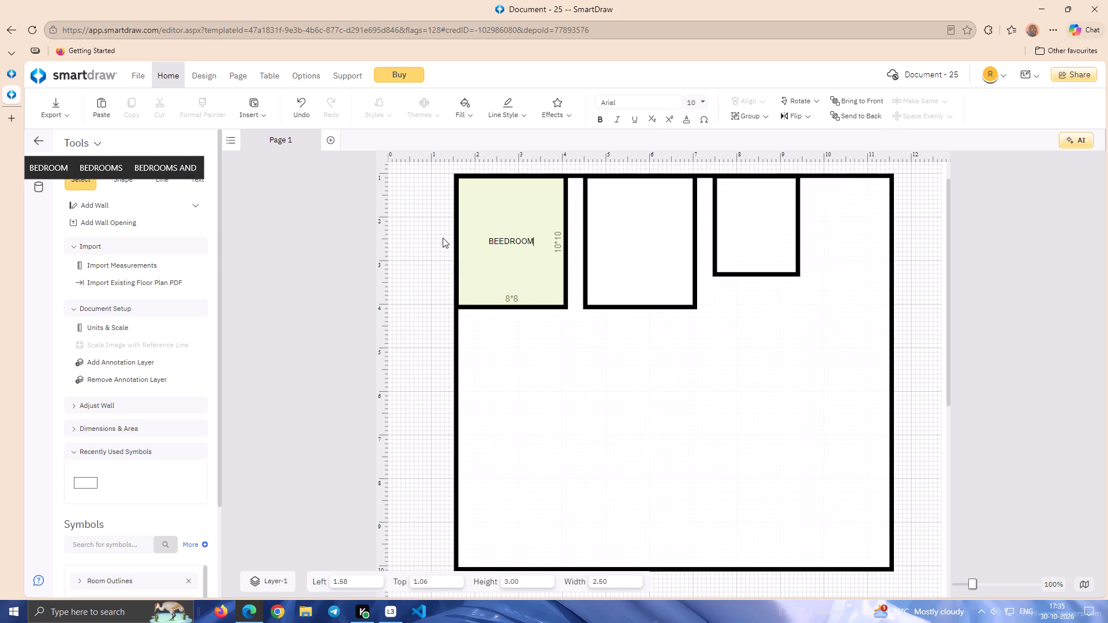
{"action": "left_click", "coordinate": [514, 242]}
{"action": "left_click", "coordinate": [398, 282]}
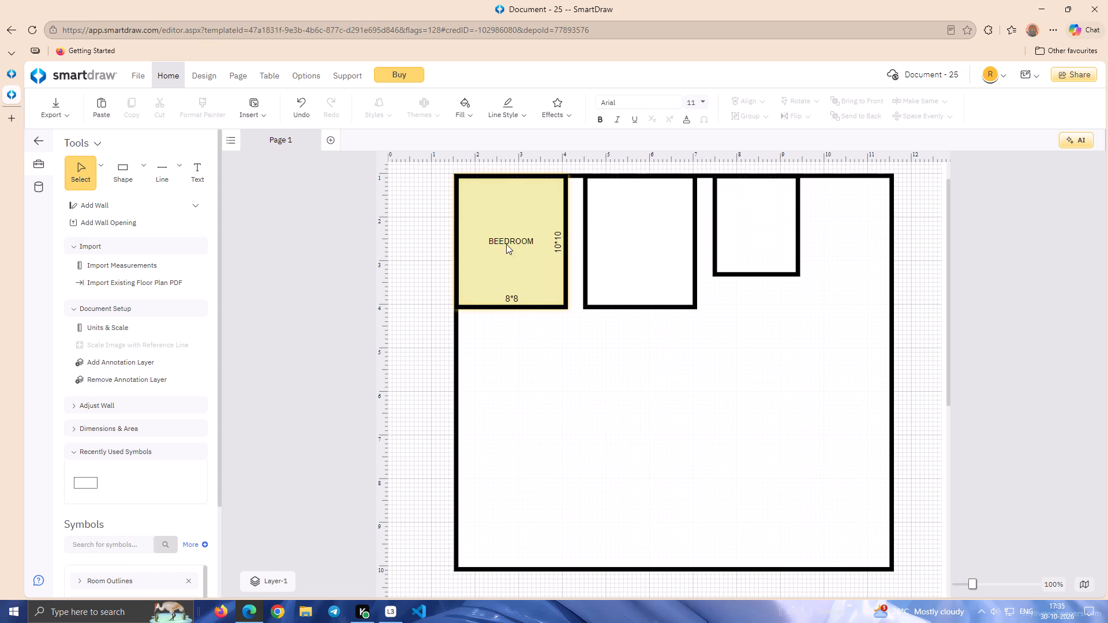
{"action": "left_click", "coordinate": [506, 244]}
{"action": "left_click", "coordinate": [403, 260]}
Create a separate "BEEDROOM" text label and place it in the upper part of the second room, at about left 5.22, top 1.91.
{"action": "left_click", "coordinate": [189, 167]}
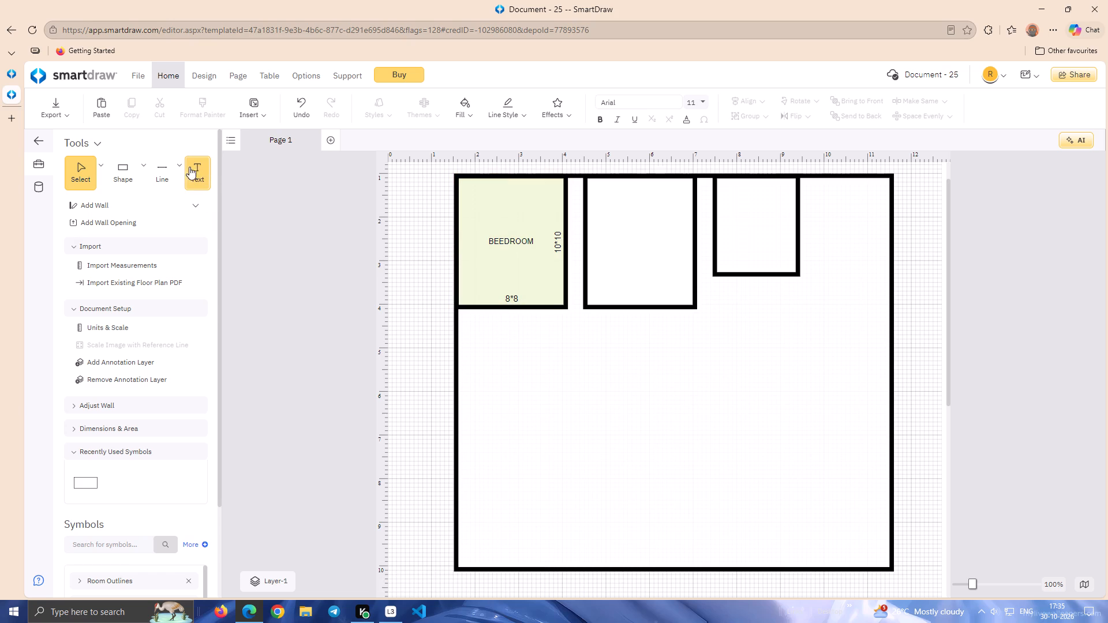
{"action": "left_click", "coordinate": [409, 291]}
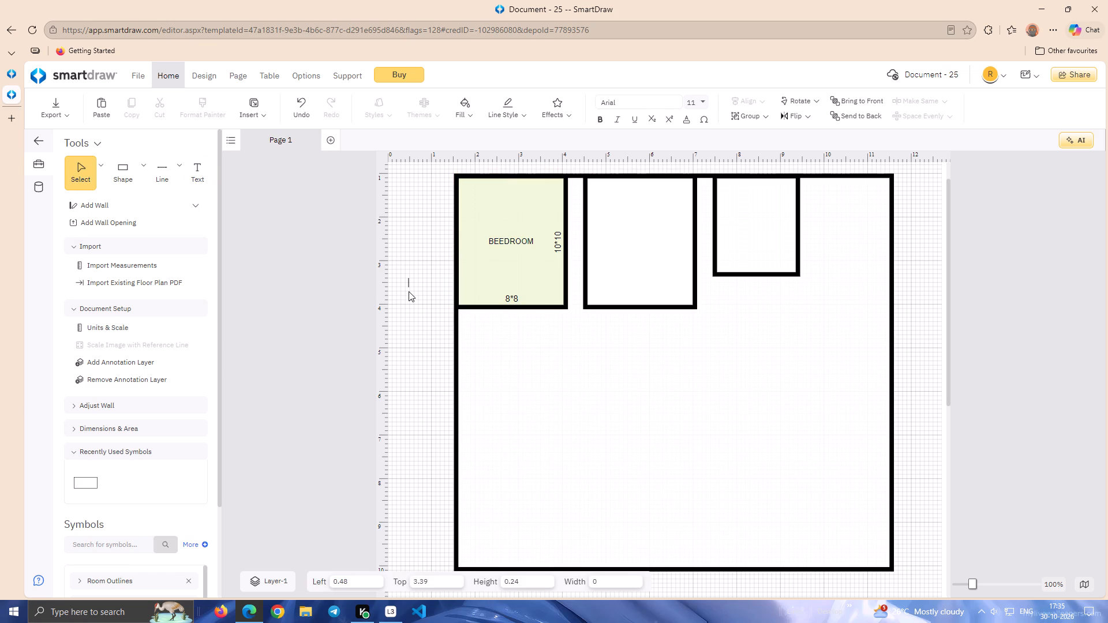
{"action": "type", "text": "BEEDROOM"}
{"action": "left_click", "coordinate": [424, 280]}
{"action": "left_click", "coordinate": [424, 304]}
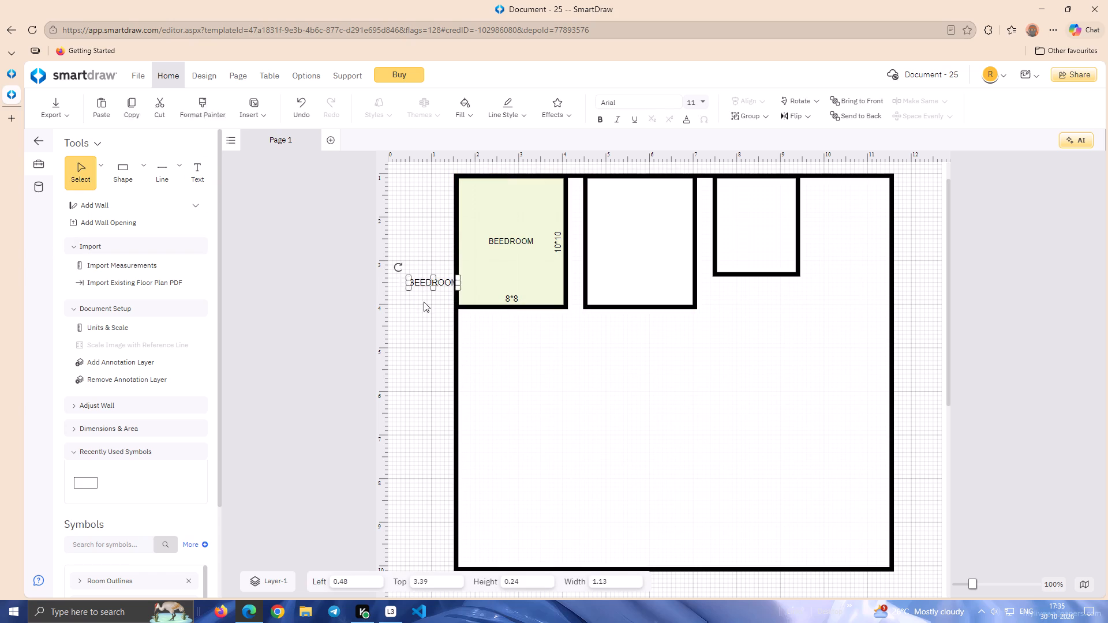
{"action": "left_click_drag", "start_coordinate": [427, 286], "coordinate": [634, 220]}
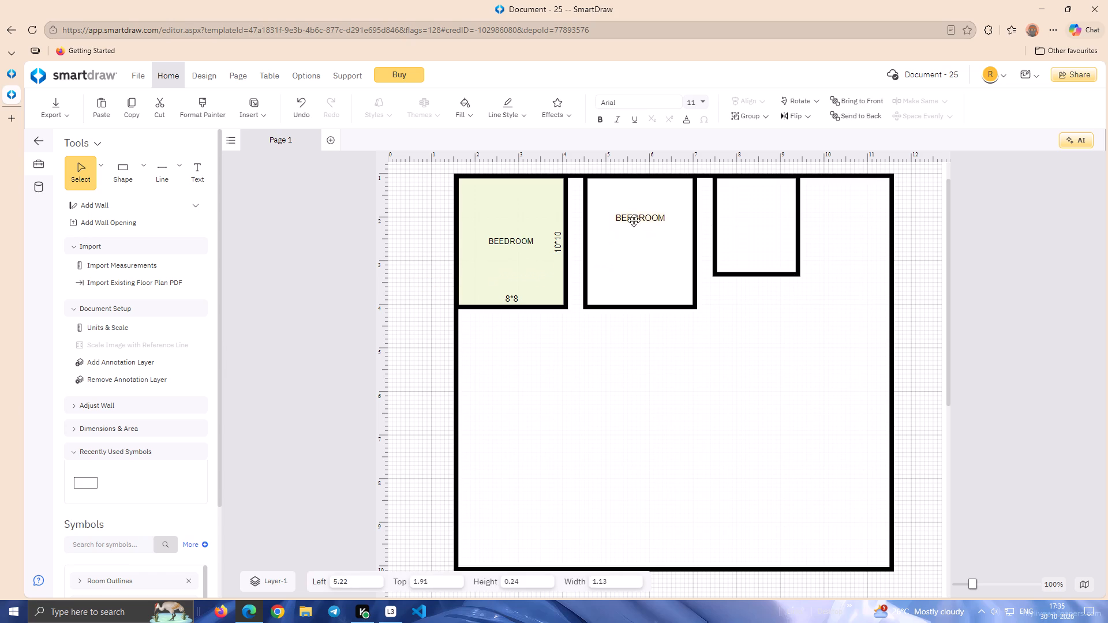
Move the second room's "BEEDROOM" label down to the room's centre, at about left 5.30, top 2.43.
{"action": "left_click_drag", "start_coordinate": [634, 220], "coordinate": [638, 262]}
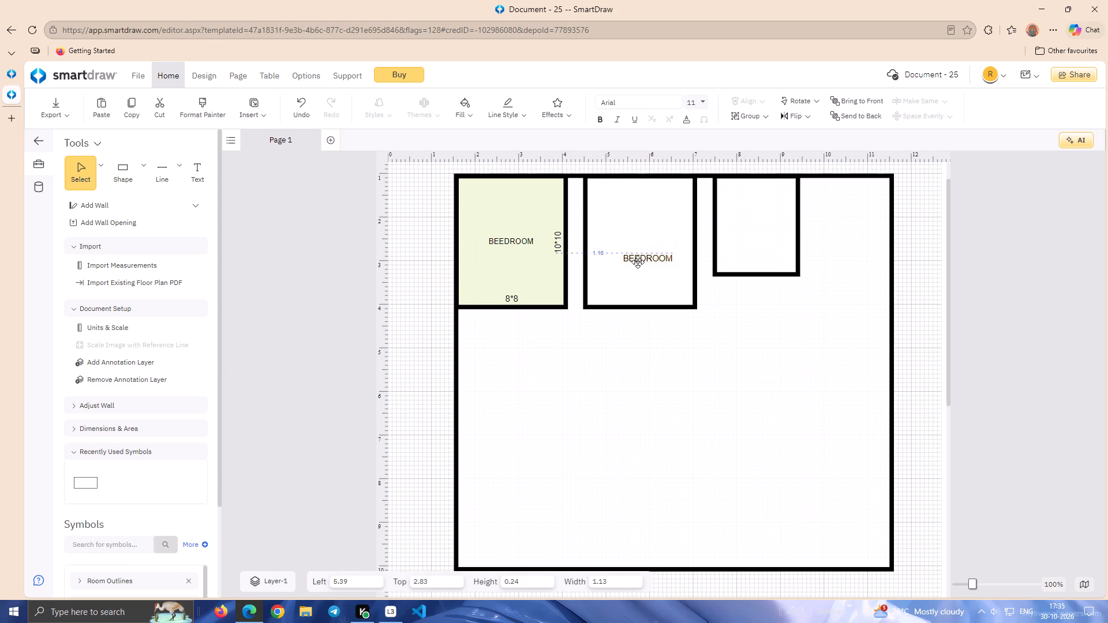
{"action": "left_click_drag", "start_coordinate": [638, 262], "coordinate": [637, 246]}
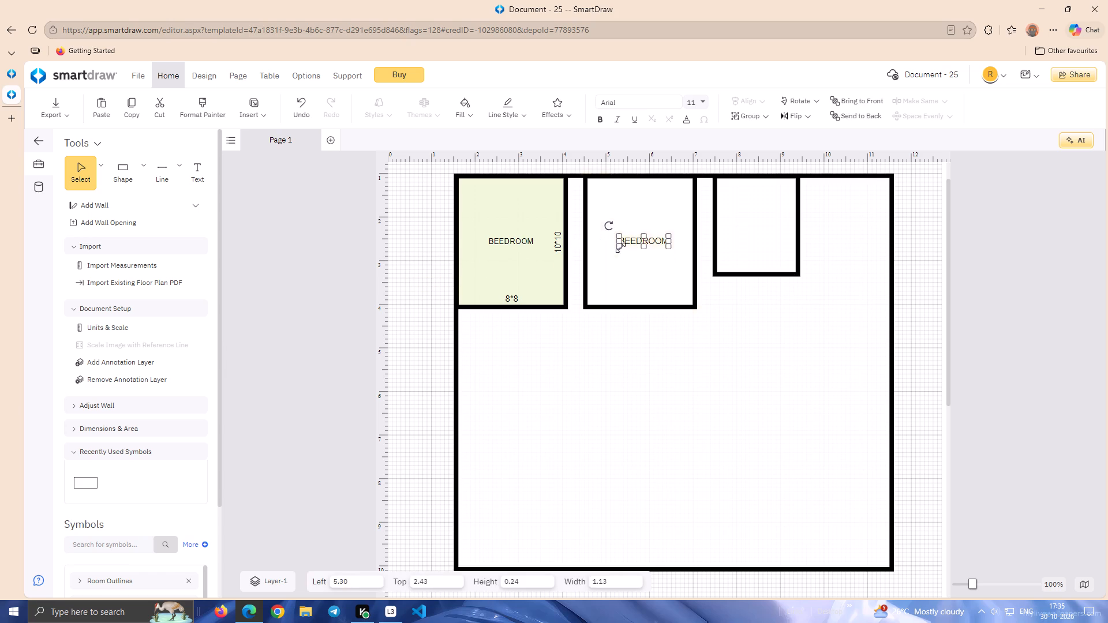
{"action": "left_click", "coordinate": [402, 291]}
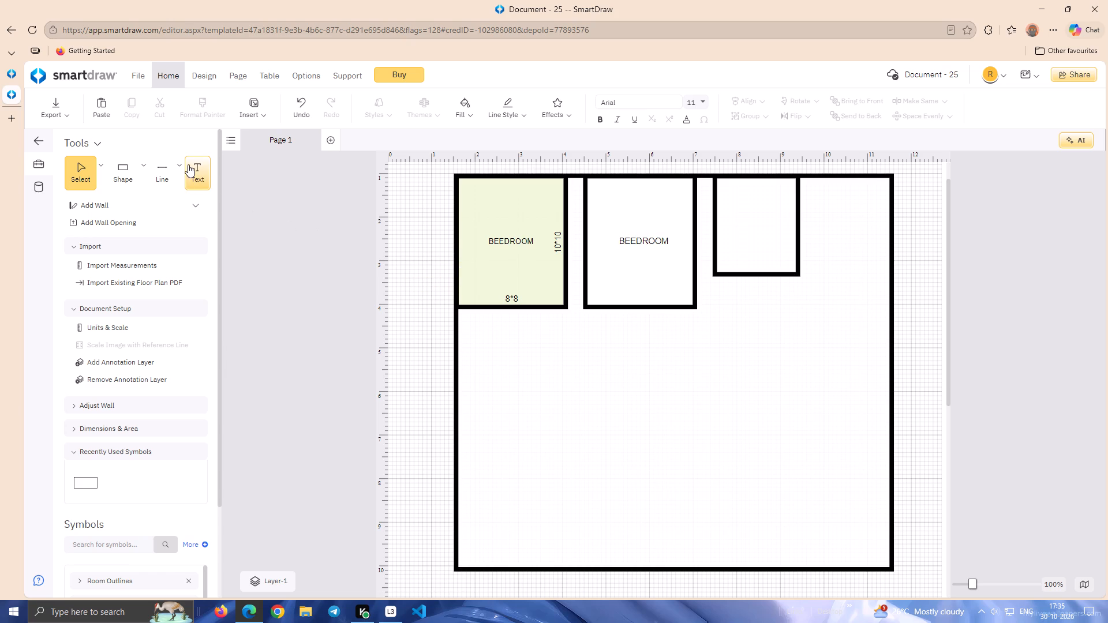
Create a "TOILET" text label in the blank area outside the plan's left wall.
{"action": "left_click", "coordinate": [188, 164]}
{"action": "left_click", "coordinate": [410, 335]}
{"action": "type", "text": "TOILET"}
{"action": "left_click", "coordinate": [409, 339]}
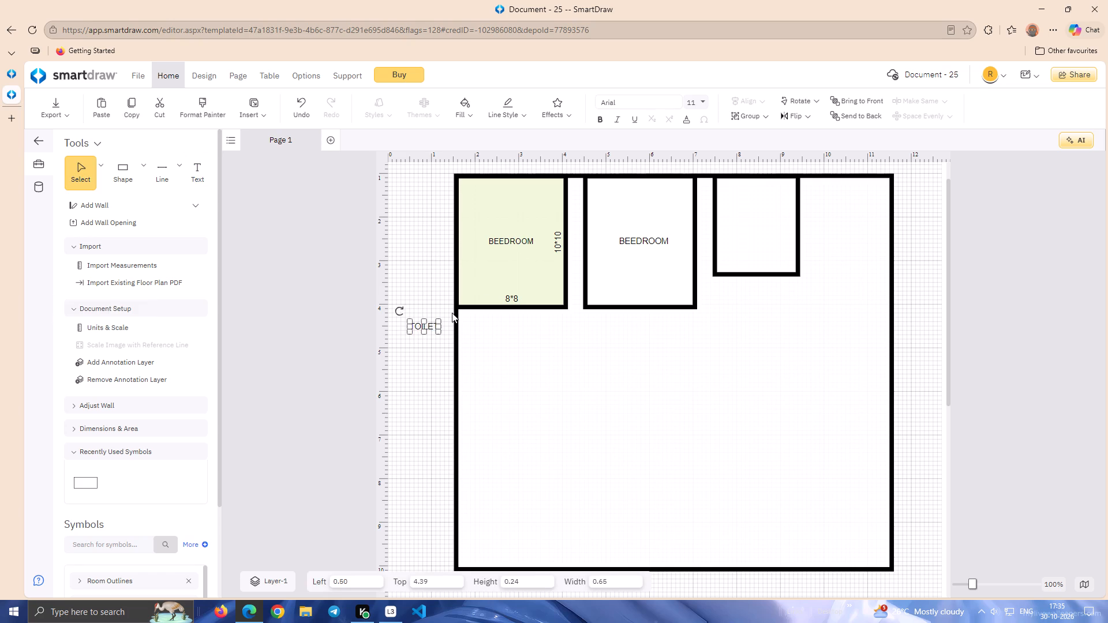
Nudge the second room's "BEEDROOM" label two increments to the left.
{"action": "left_click", "coordinate": [651, 238]}
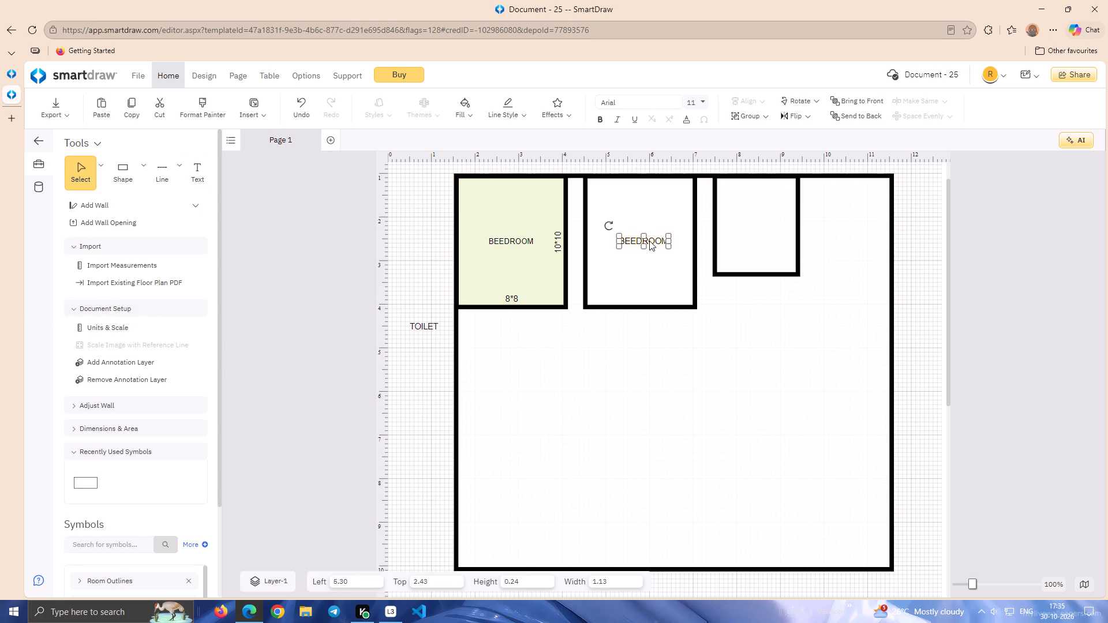
{"action": "key", "text": "Left"}
{"action": "key", "text": "Left"}
Move the "TOILET" label into the third room, near its centre.
{"action": "left_click", "coordinate": [426, 329]}
{"action": "left_click_drag", "start_coordinate": [426, 329], "coordinate": [482, 329]}
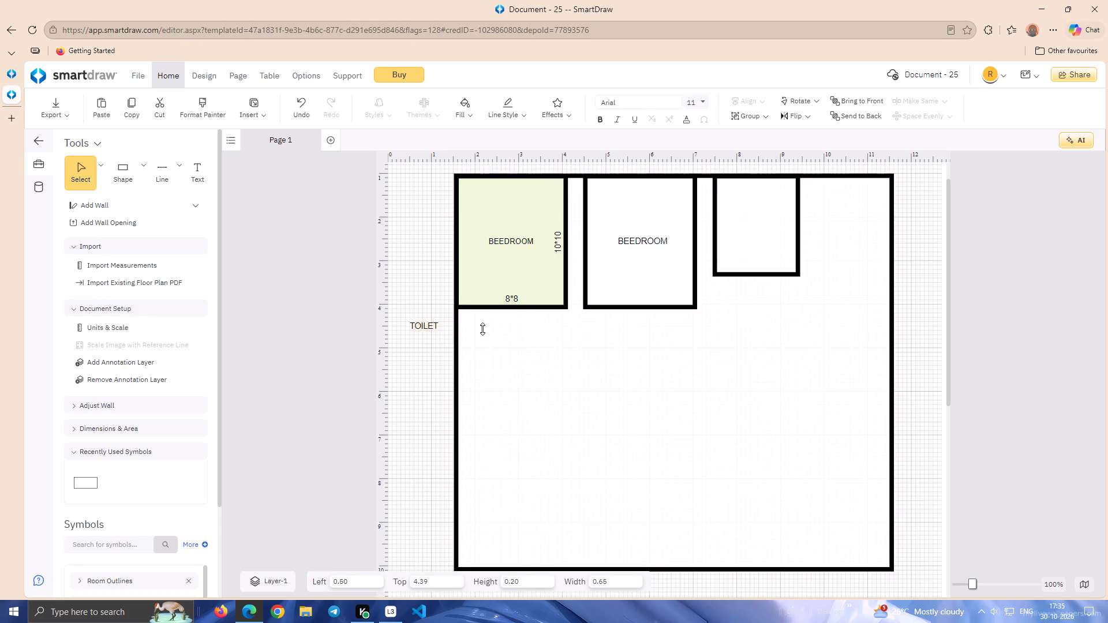
{"action": "left_click_drag", "start_coordinate": [482, 329], "coordinate": [593, 309]}
{"action": "left_click_drag", "start_coordinate": [420, 312], "coordinate": [746, 231]}
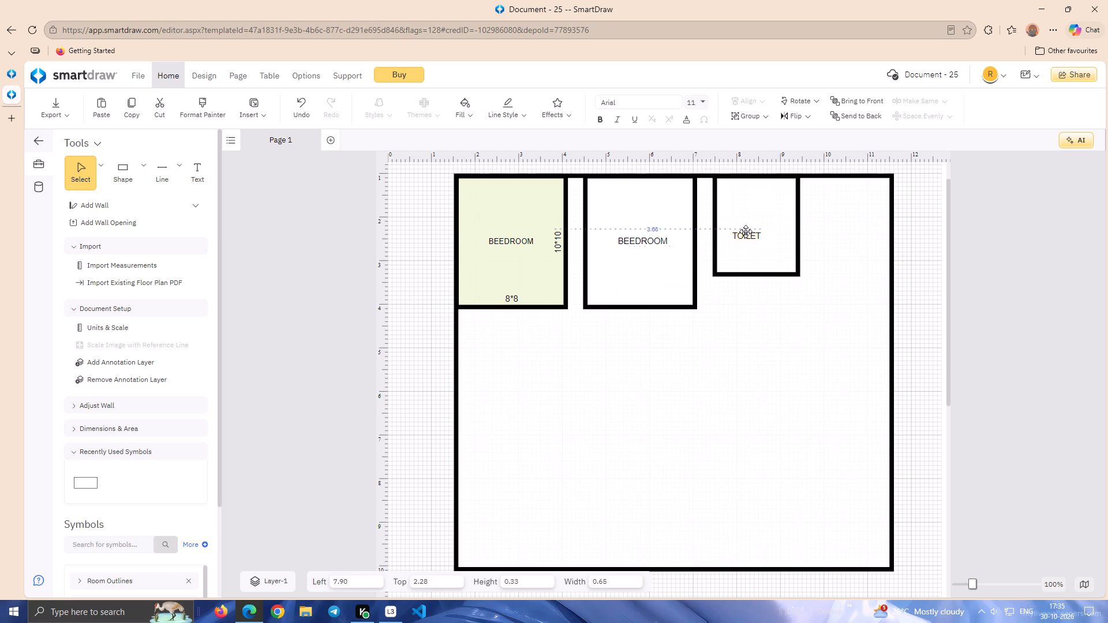
{"action": "left_click_drag", "start_coordinate": [746, 231], "coordinate": [752, 222]}
{"action": "left_click", "coordinate": [429, 333]}
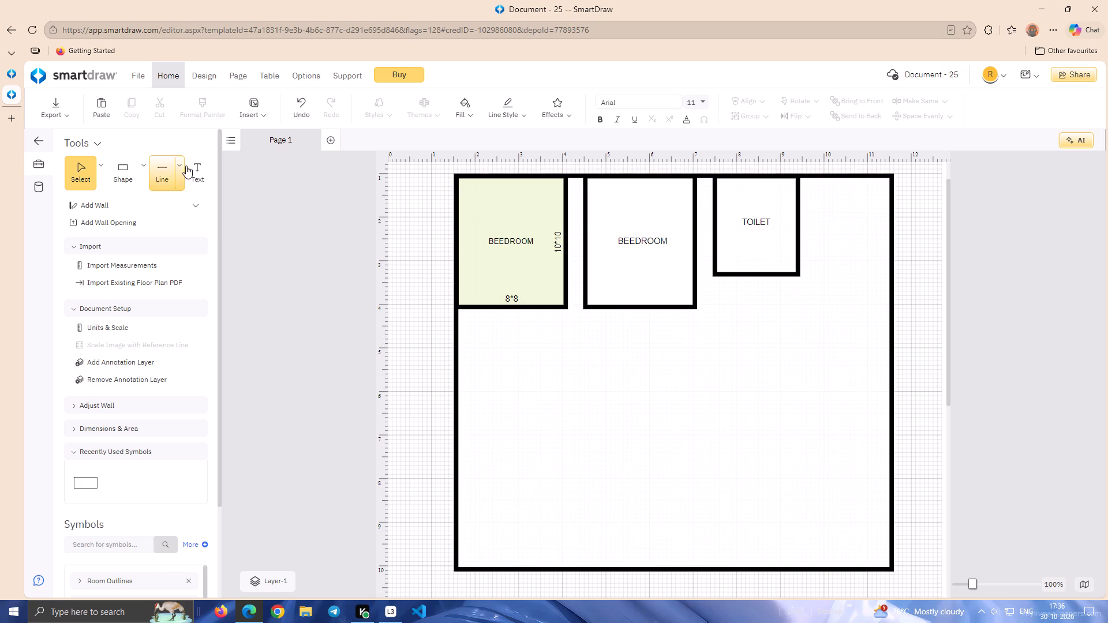
Create a "KITCHEN" text label and place it in the open area right of the toilet, at about left 10.19, top 2.04.
{"action": "left_click", "coordinate": [189, 167]}
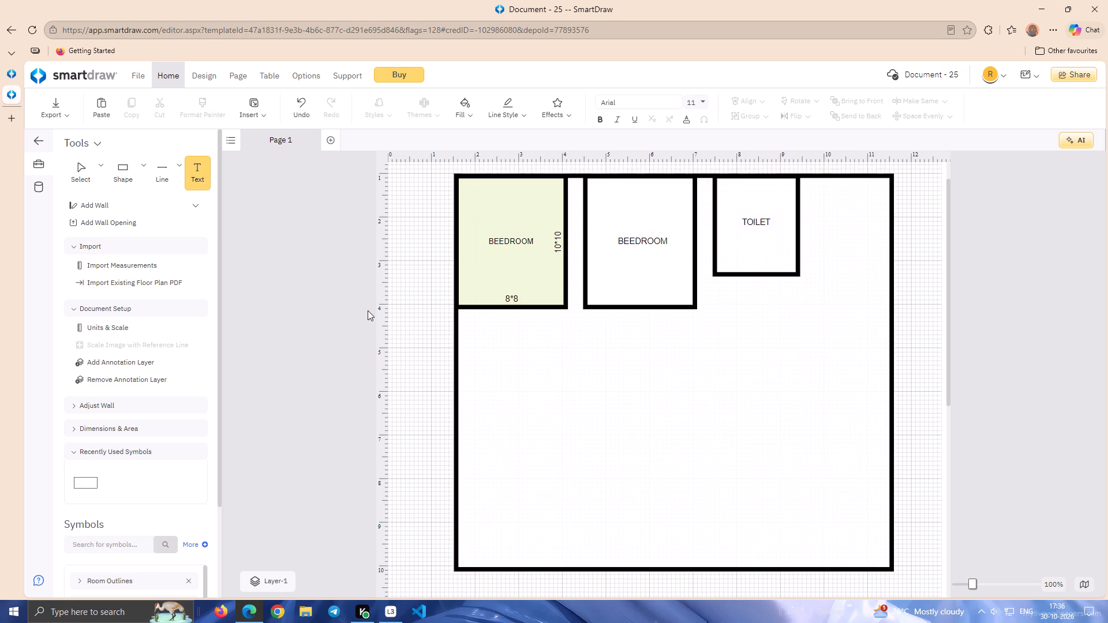
{"action": "left_click", "coordinate": [406, 309]}
{"action": "type", "text": "KITCHEN"}
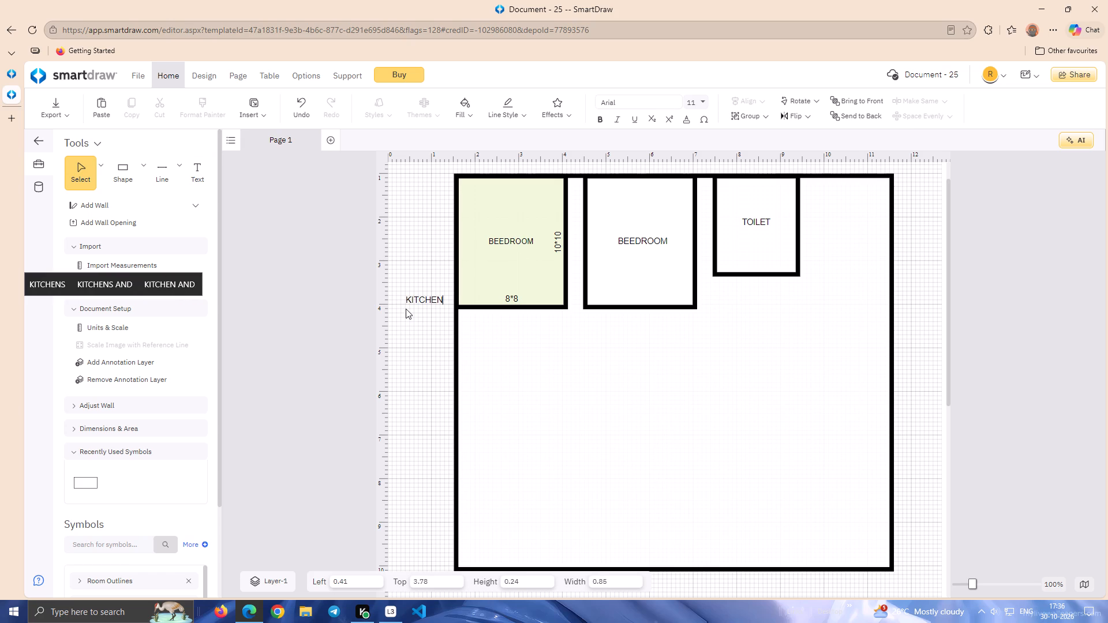
{"action": "left_click", "coordinate": [406, 310]}
{"action": "left_click_drag", "start_coordinate": [417, 301], "coordinate": [844, 237]}
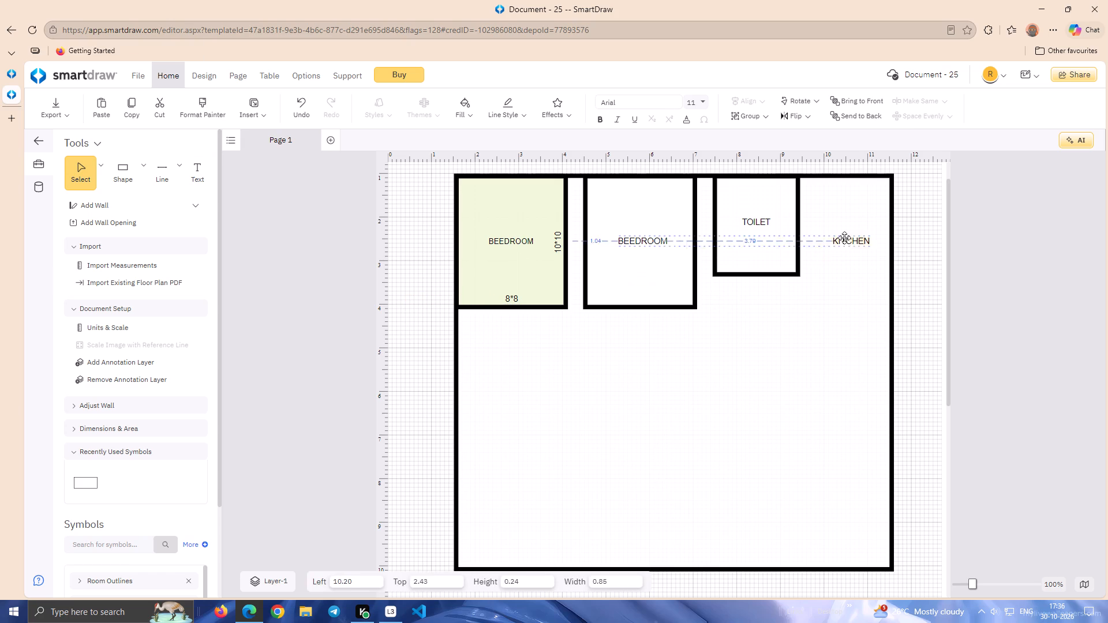
{"action": "left_click_drag", "start_coordinate": [844, 237], "coordinate": [843, 225]}
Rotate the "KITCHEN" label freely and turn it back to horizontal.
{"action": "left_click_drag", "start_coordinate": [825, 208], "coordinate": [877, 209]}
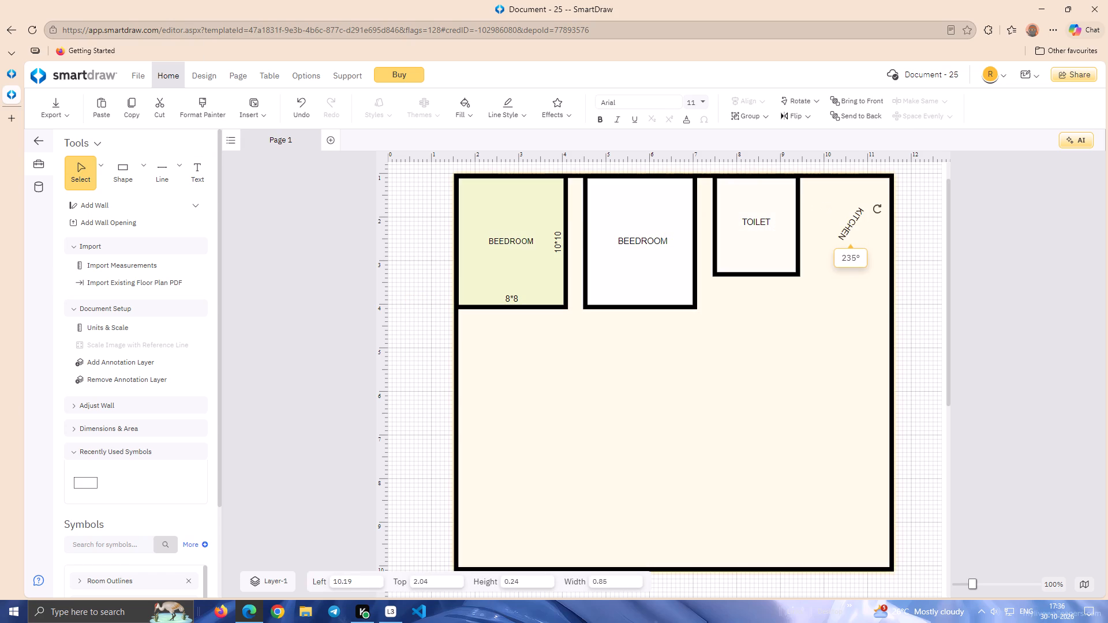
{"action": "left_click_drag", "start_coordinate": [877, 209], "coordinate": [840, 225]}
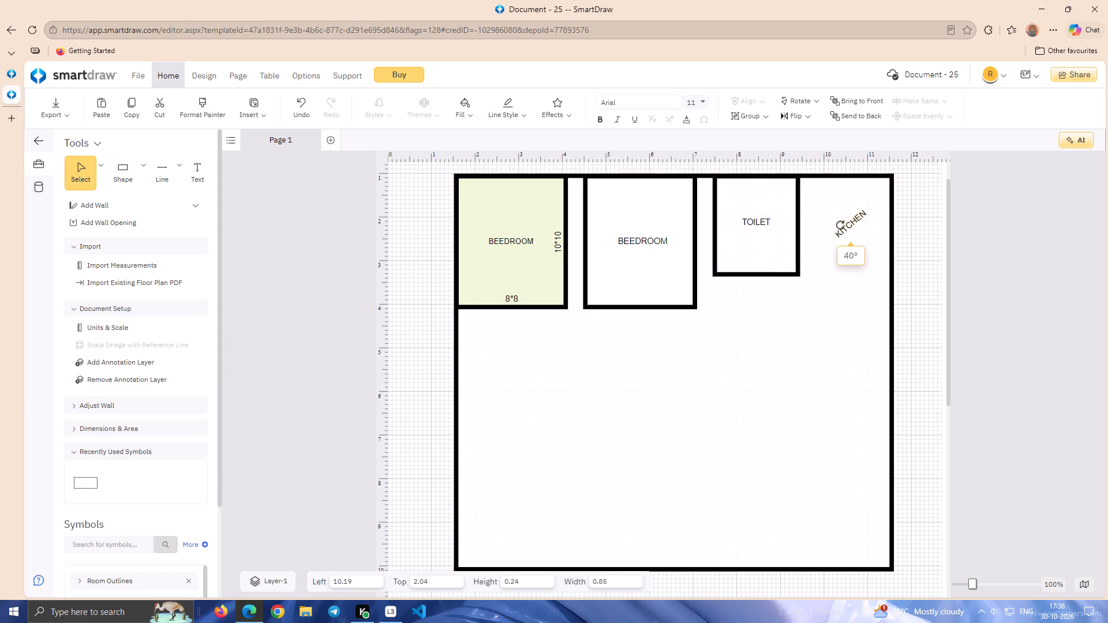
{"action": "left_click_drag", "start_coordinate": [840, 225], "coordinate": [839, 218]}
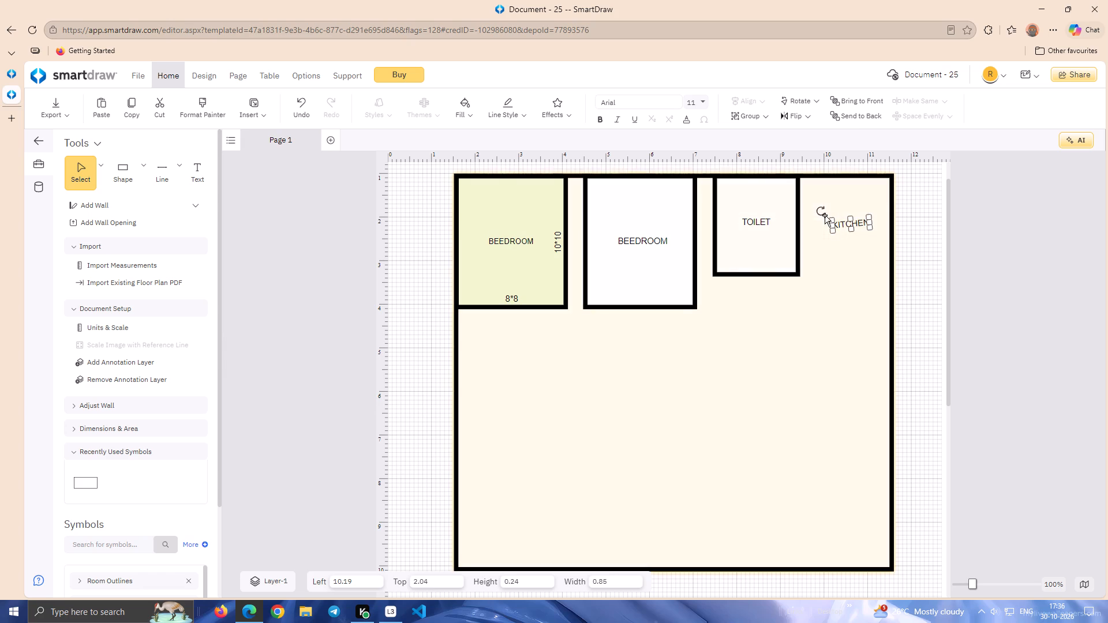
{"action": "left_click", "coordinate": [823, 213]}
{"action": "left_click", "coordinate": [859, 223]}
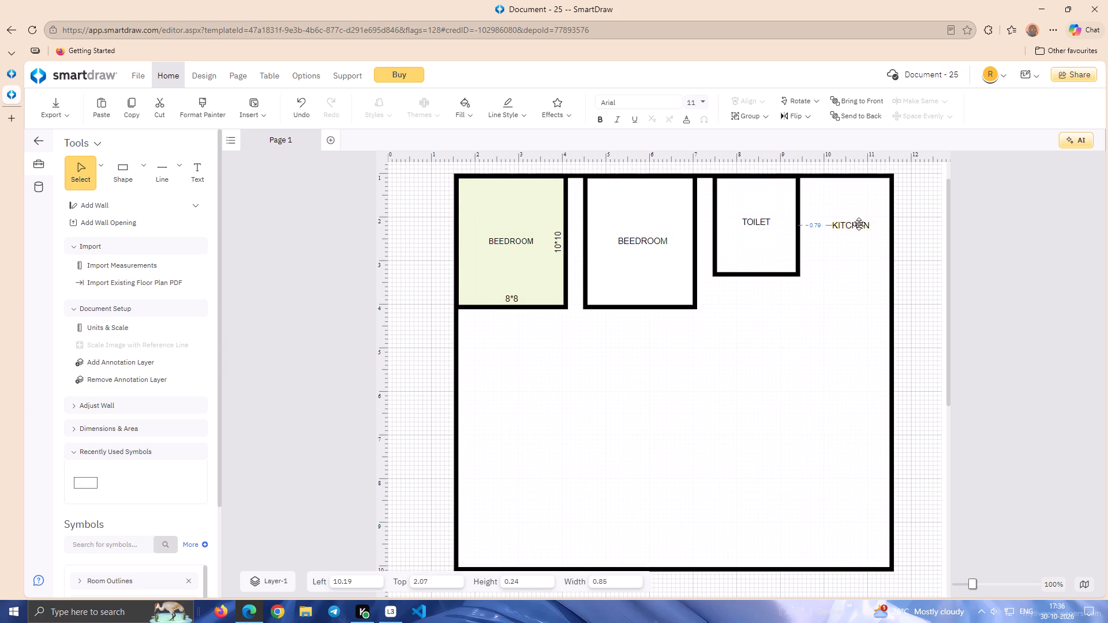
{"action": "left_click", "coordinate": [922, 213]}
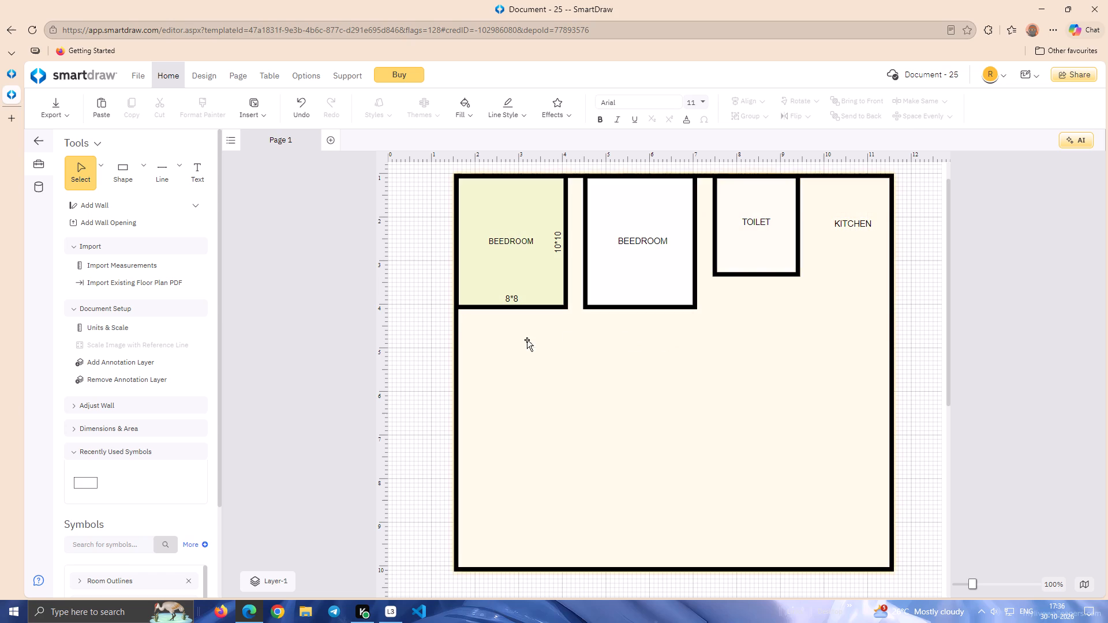
Add a rectangle for a fourth room against the plan's left wall, at about left 1.58, top 6.03.
{"action": "left_click", "coordinate": [133, 167]}
{"action": "left_click", "coordinate": [141, 167]}
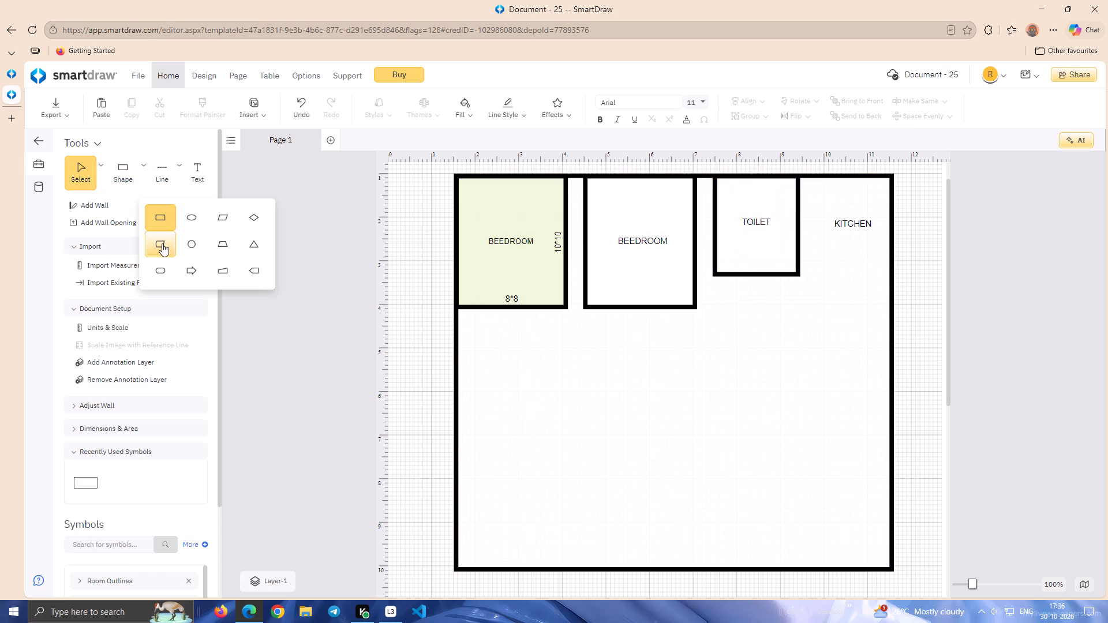
{"action": "left_click_drag", "start_coordinate": [154, 211], "coordinate": [489, 371]}
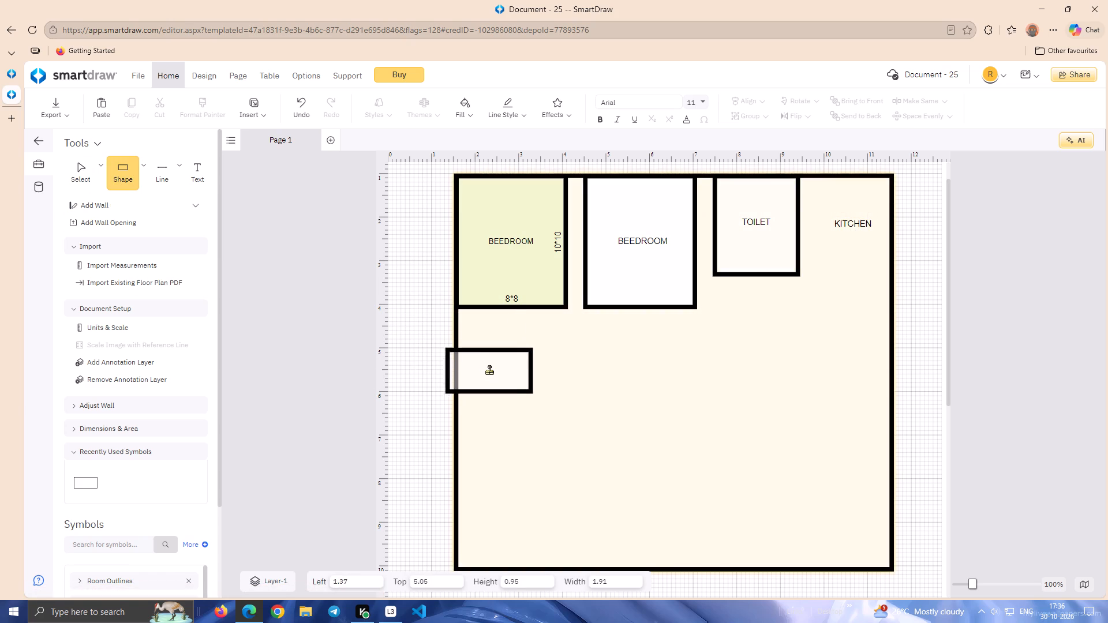
{"action": "left_click_drag", "start_coordinate": [489, 371], "coordinate": [496, 404]}
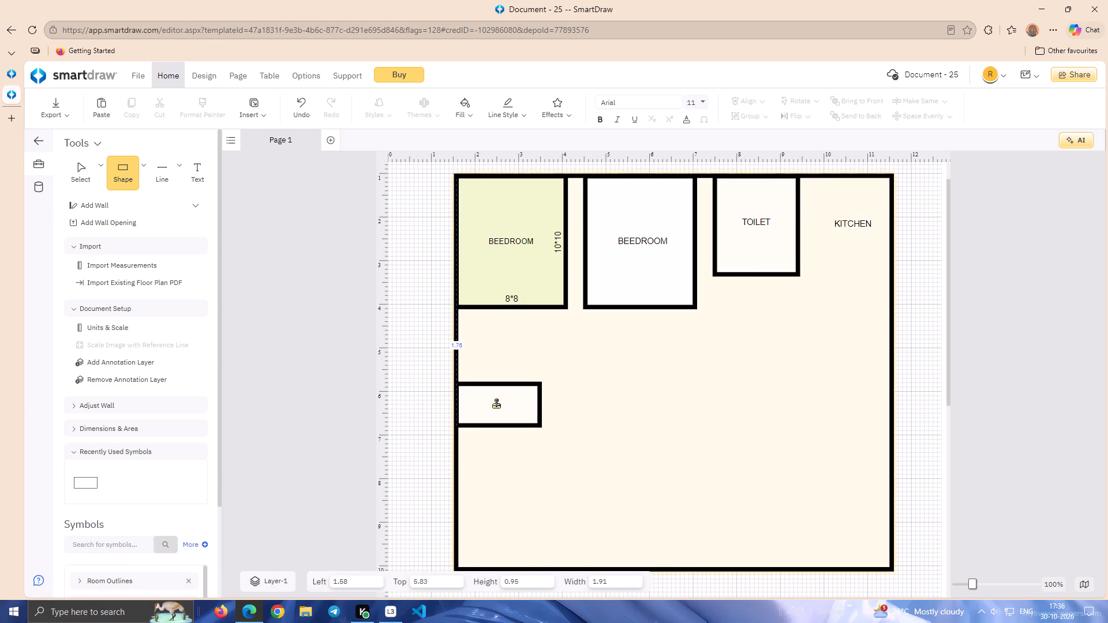
{"action": "left_click_drag", "start_coordinate": [496, 404], "coordinate": [500, 413]}
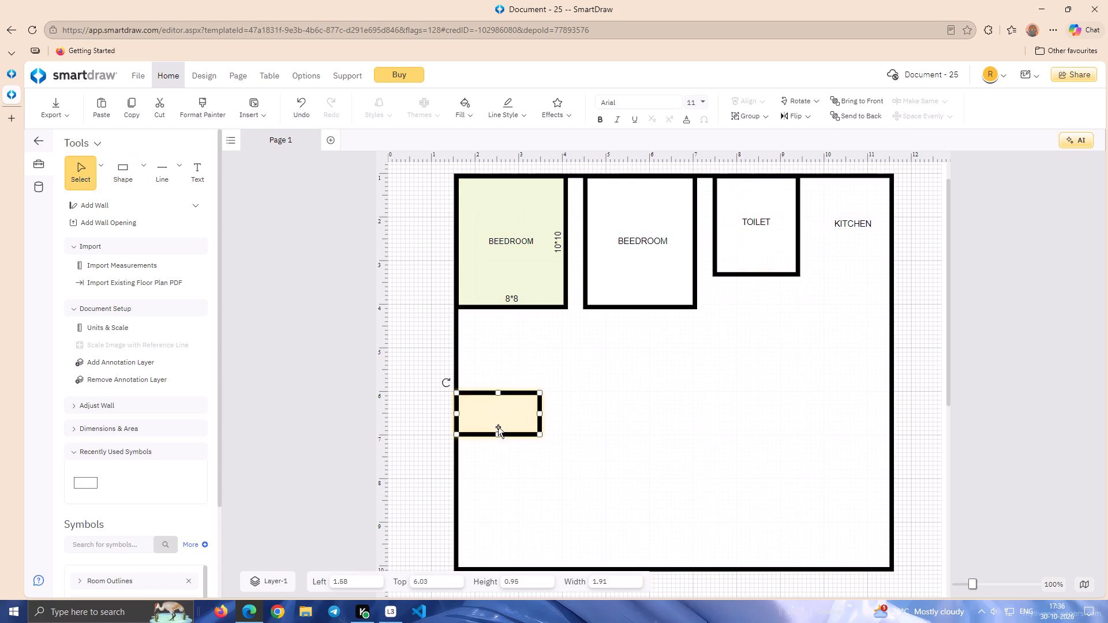
Stretch the fourth room down to the bottom wall and rightward, to a height of about 4.05 and a width of about 3.62.
{"action": "left_click_drag", "start_coordinate": [498, 434], "coordinate": [496, 480]}
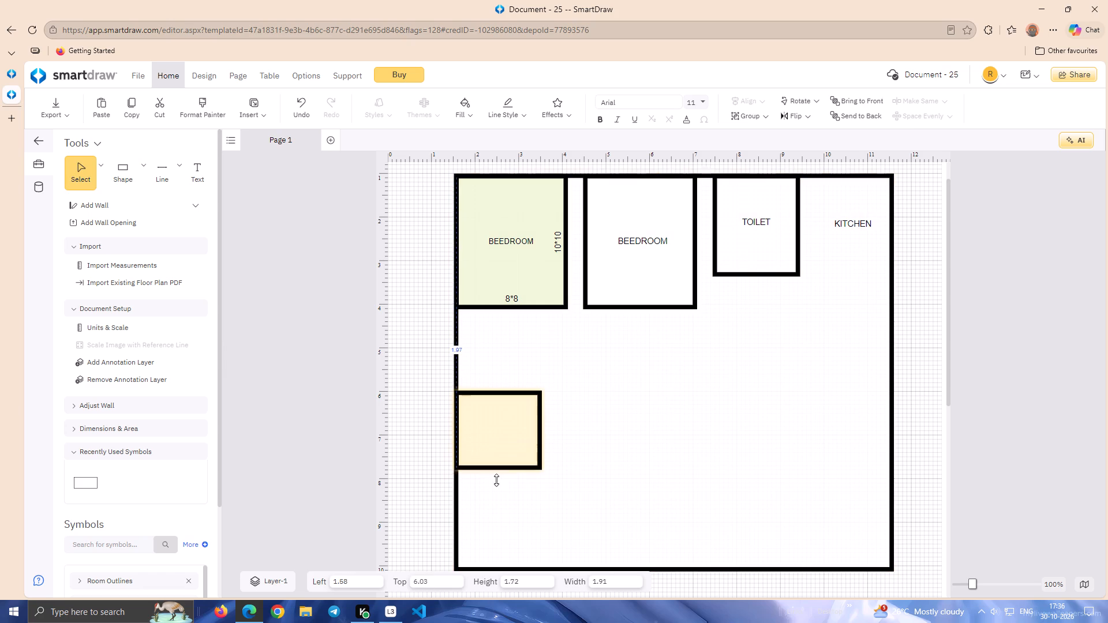
{"action": "left_click_drag", "start_coordinate": [496, 480], "coordinate": [491, 569]}
{"action": "left_click_drag", "start_coordinate": [538, 483], "coordinate": [603, 483]}
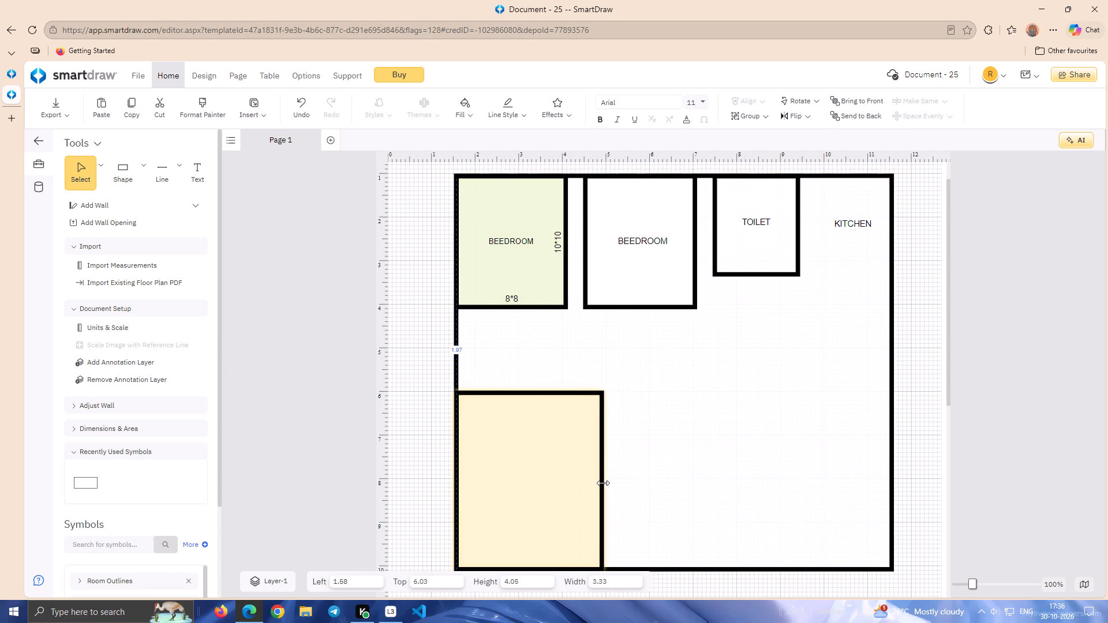
{"action": "left_click_drag", "start_coordinate": [603, 483], "coordinate": [616, 484]}
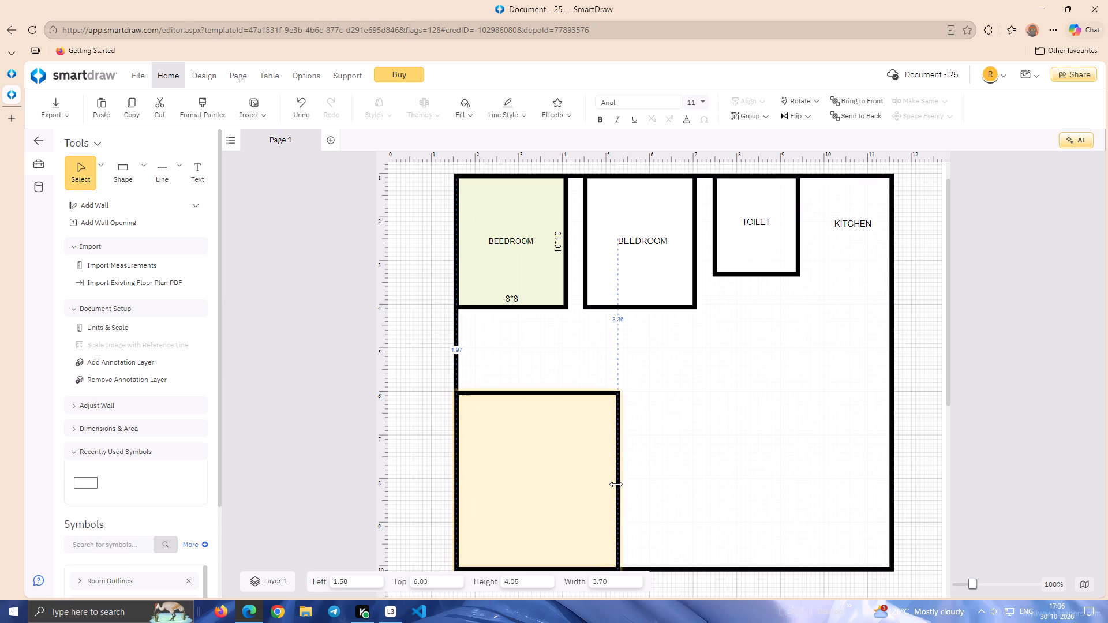
{"action": "left_click_drag", "start_coordinate": [616, 484], "coordinate": [615, 484]}
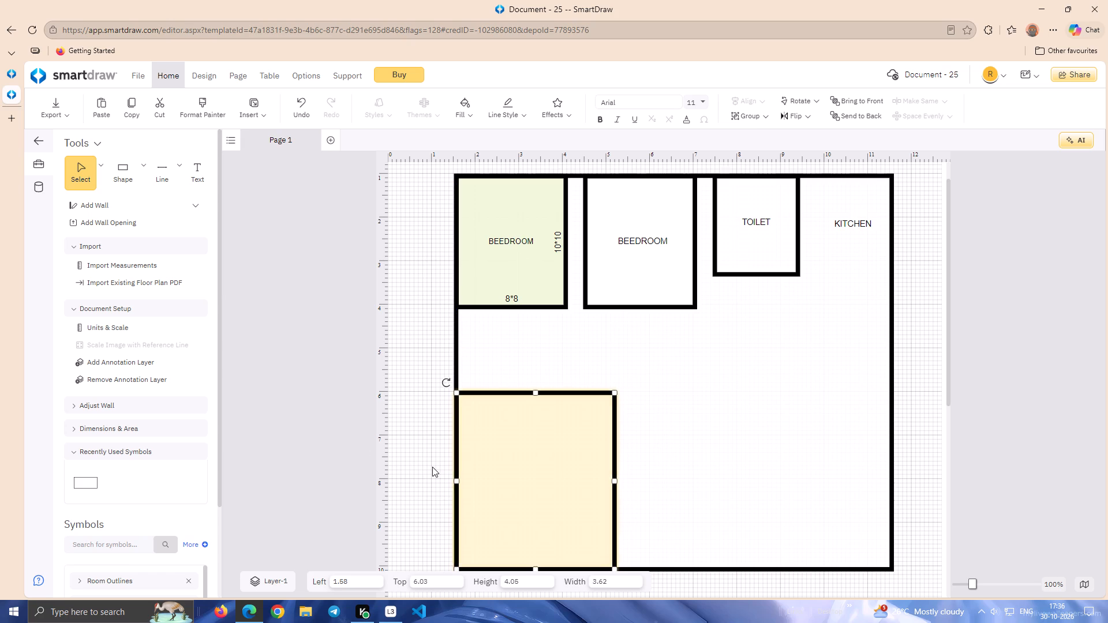
{"action": "left_click", "coordinate": [427, 435]}
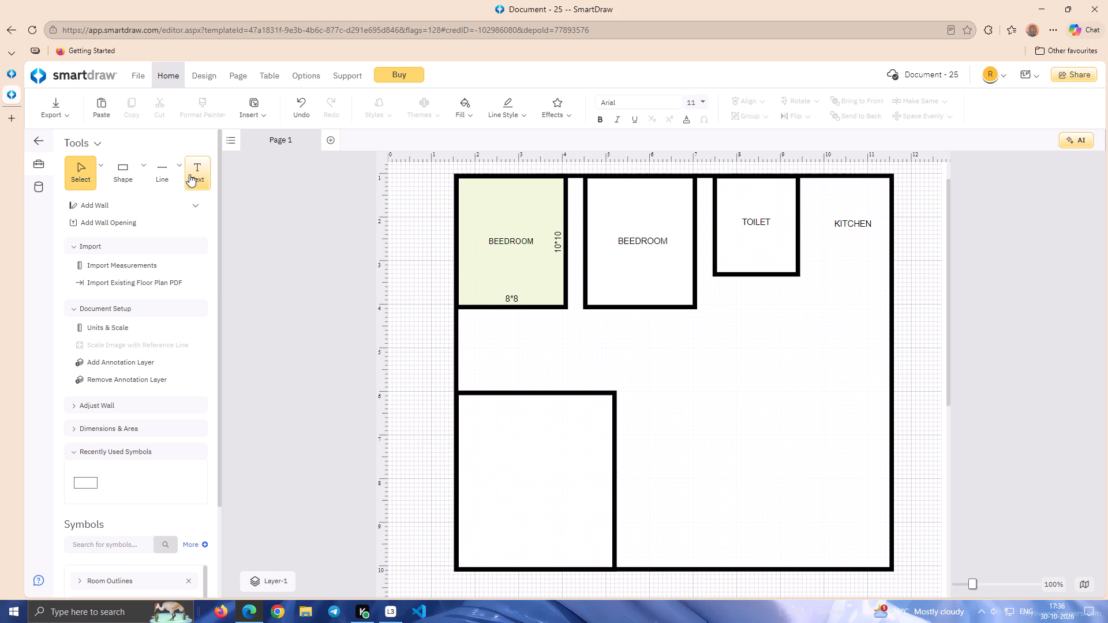
Create a "MASTER BEDROOM" text label and place it in the centre of the fourth room, at about left 2.39, top 7.9.
{"action": "left_click", "coordinate": [189, 174]}
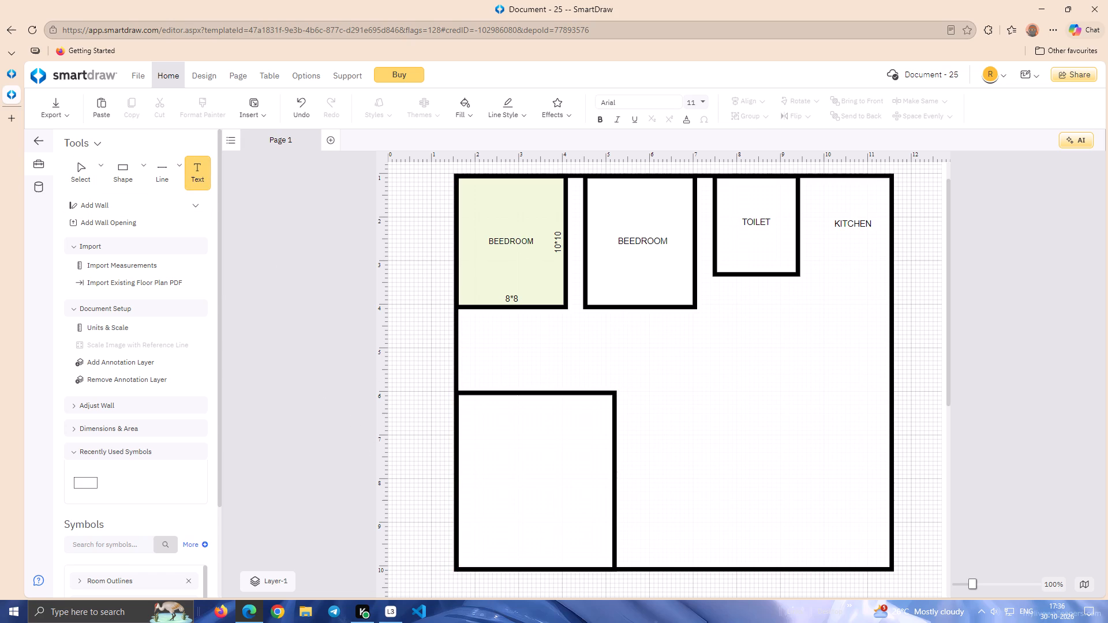
{"action": "left_click", "coordinate": [410, 385]}
{"action": "type", "text": "MASTER BEE"}
{"action": "key", "text": "BackSpace"}
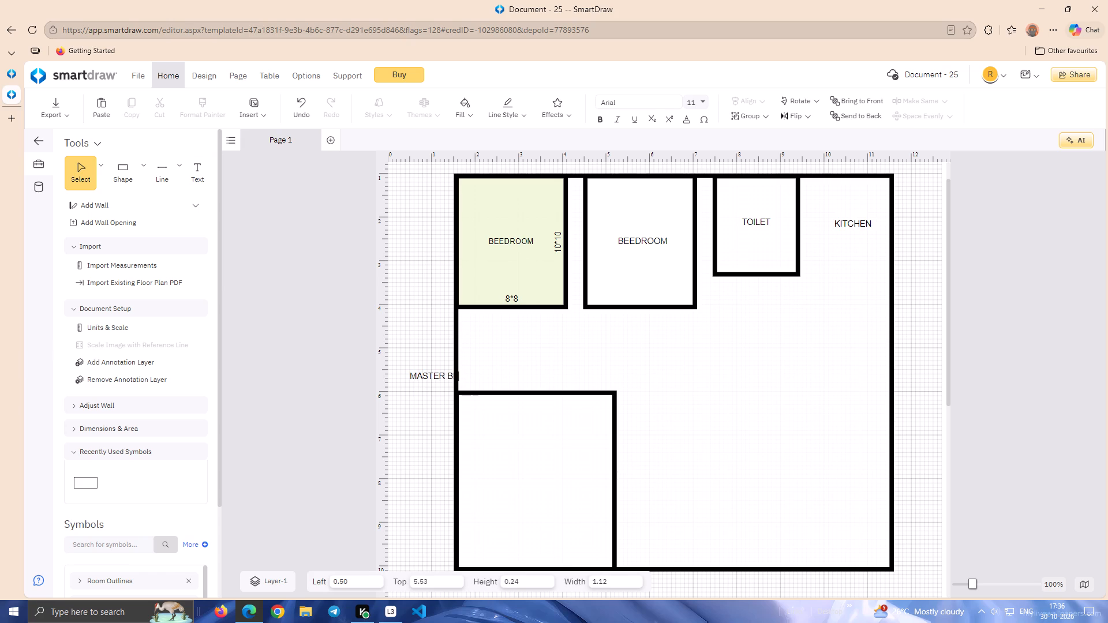
{"action": "type", "text": "DROOM"}
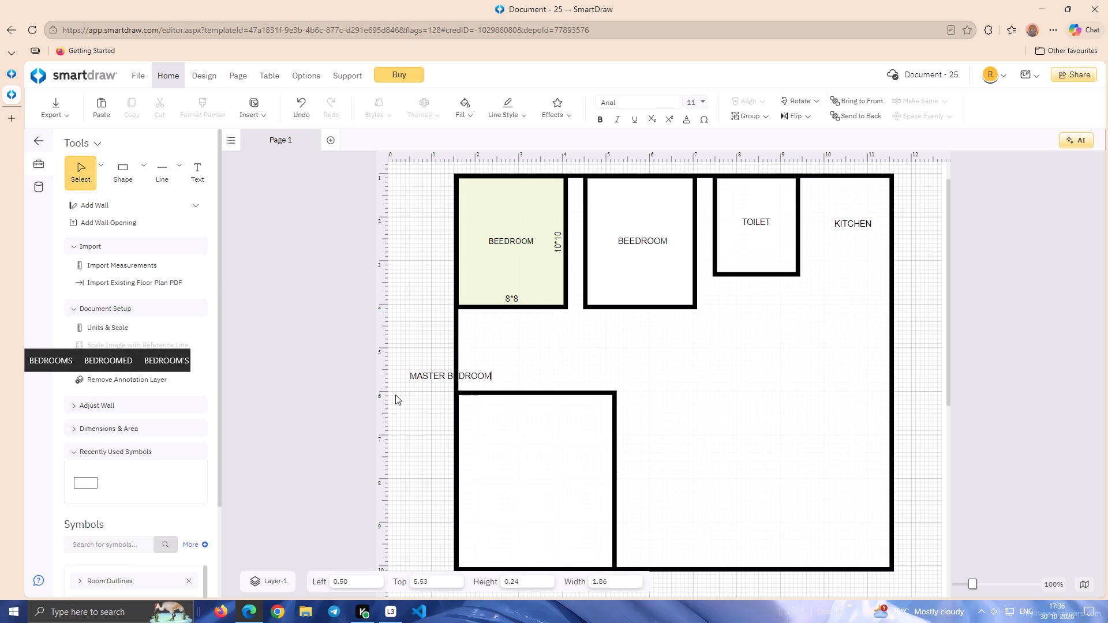
{"action": "left_click", "coordinate": [395, 395]}
{"action": "left_click_drag", "start_coordinate": [432, 374], "coordinate": [508, 433]}
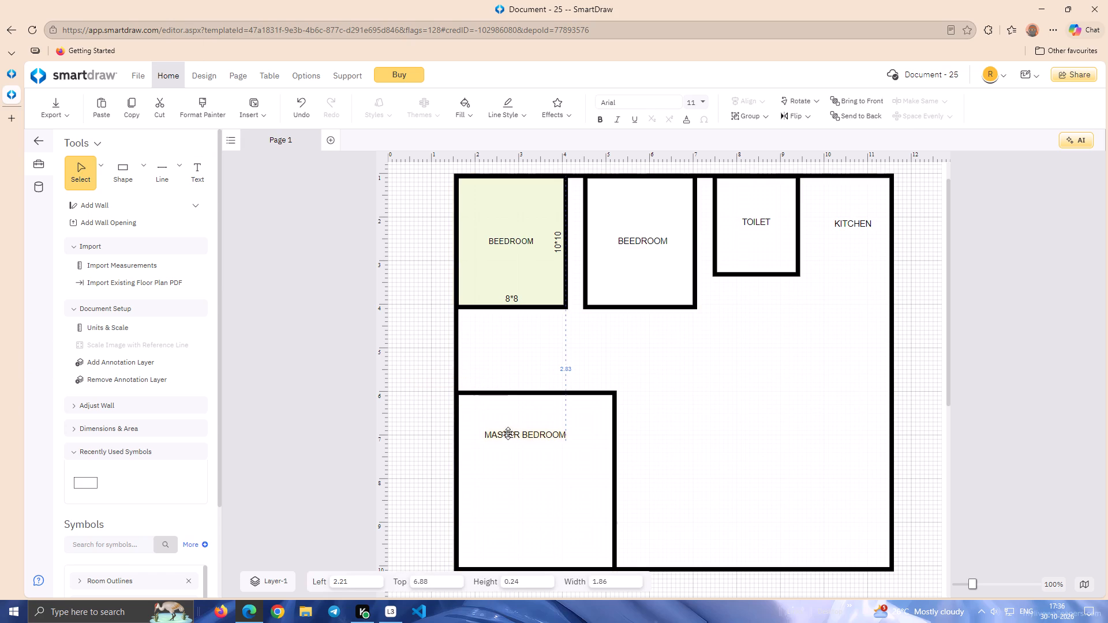
{"action": "left_click_drag", "start_coordinate": [508, 433], "coordinate": [517, 433]}
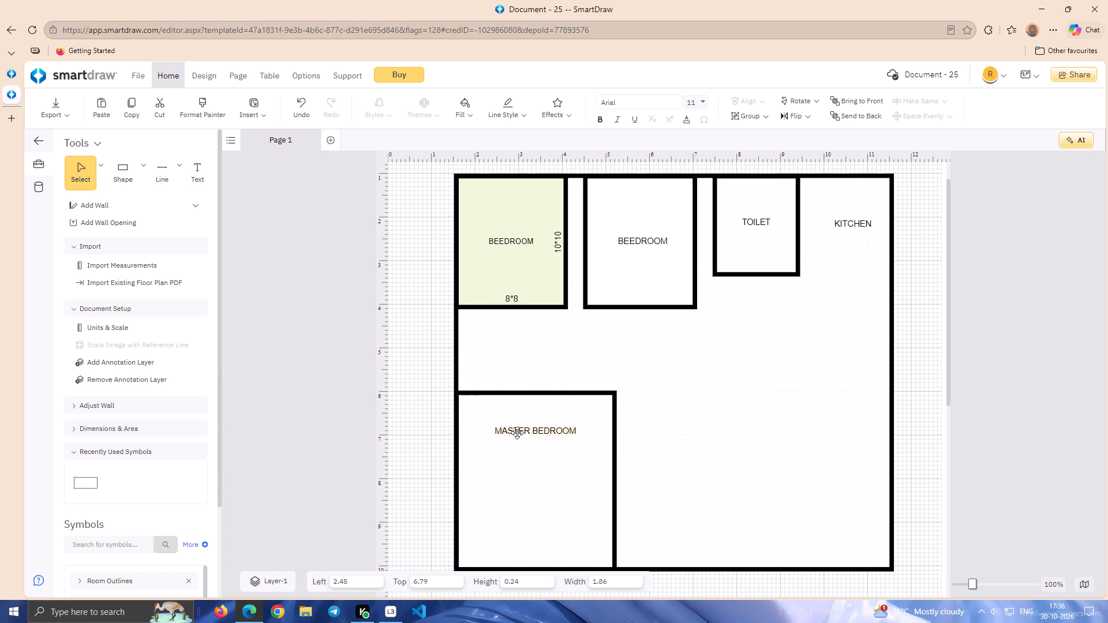
{"action": "left_click_drag", "start_coordinate": [517, 433], "coordinate": [512, 484]}
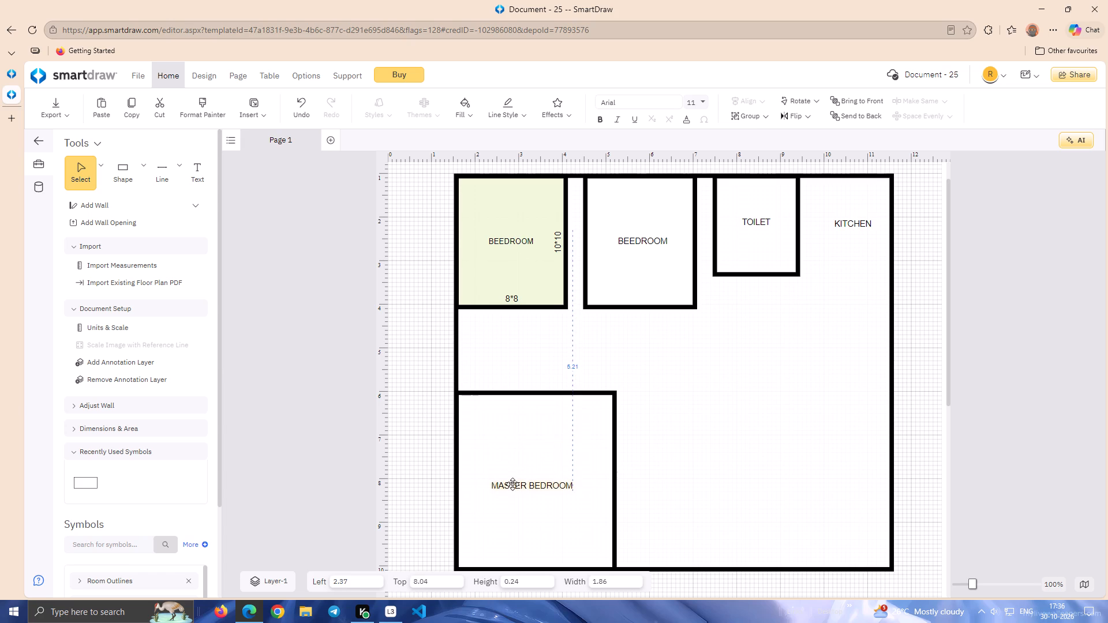
{"action": "left_click_drag", "start_coordinate": [512, 484], "coordinate": [513, 479]}
{"action": "key", "text": "Right"}
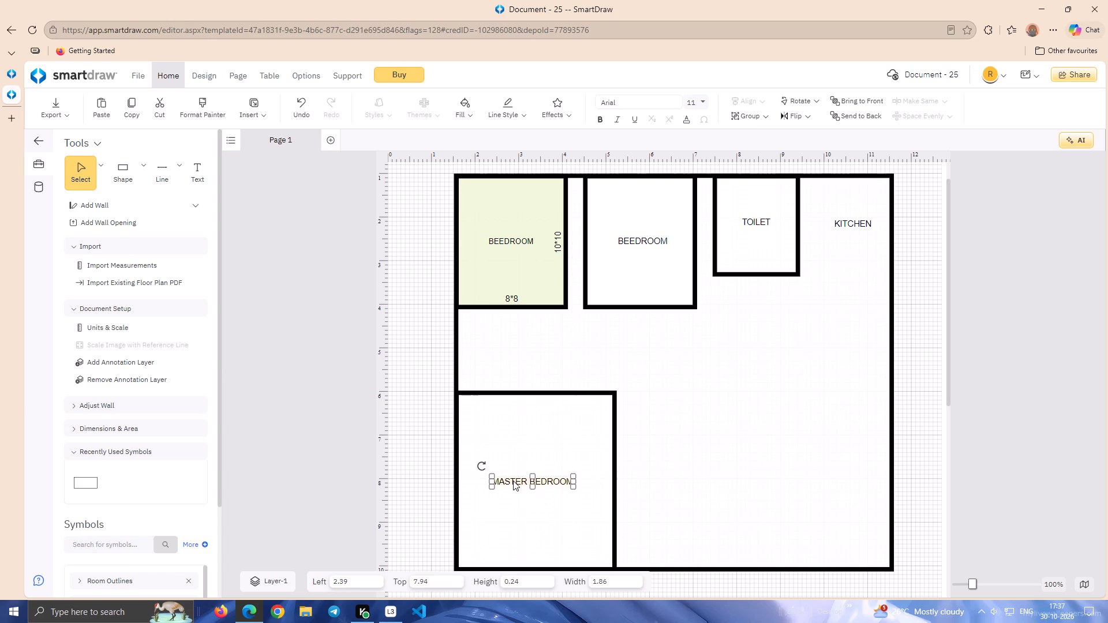
{"action": "key", "text": "Up"}
{"action": "left_click", "coordinate": [426, 407]}
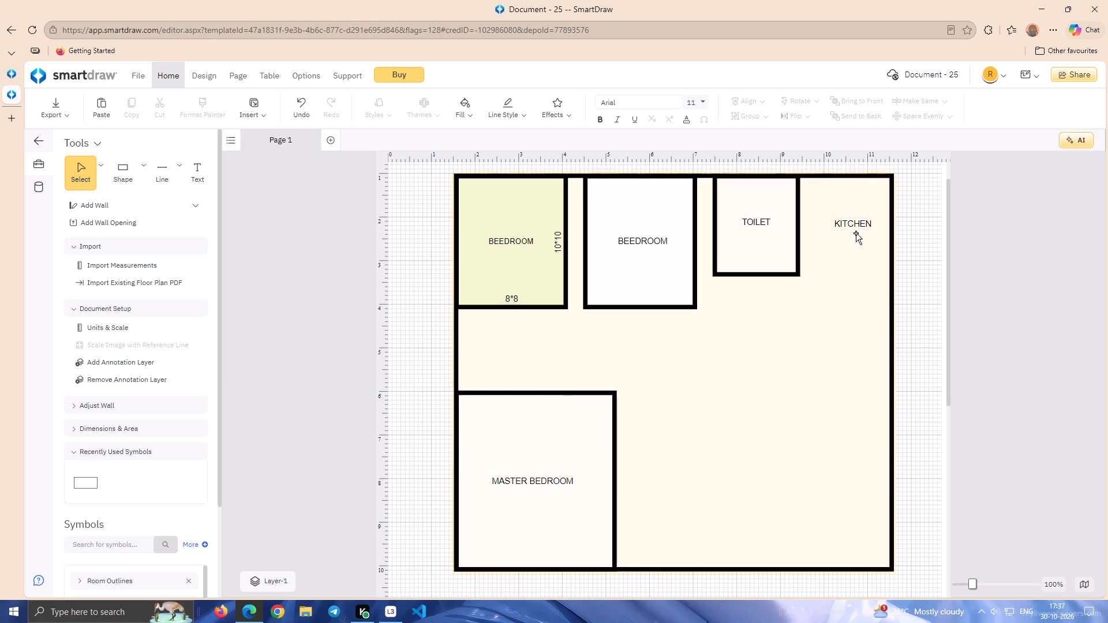
Move the "KITCHEN" label slightly left and down, to about left 10.05.
{"action": "left_click_drag", "start_coordinate": [855, 224], "coordinate": [848, 224]}
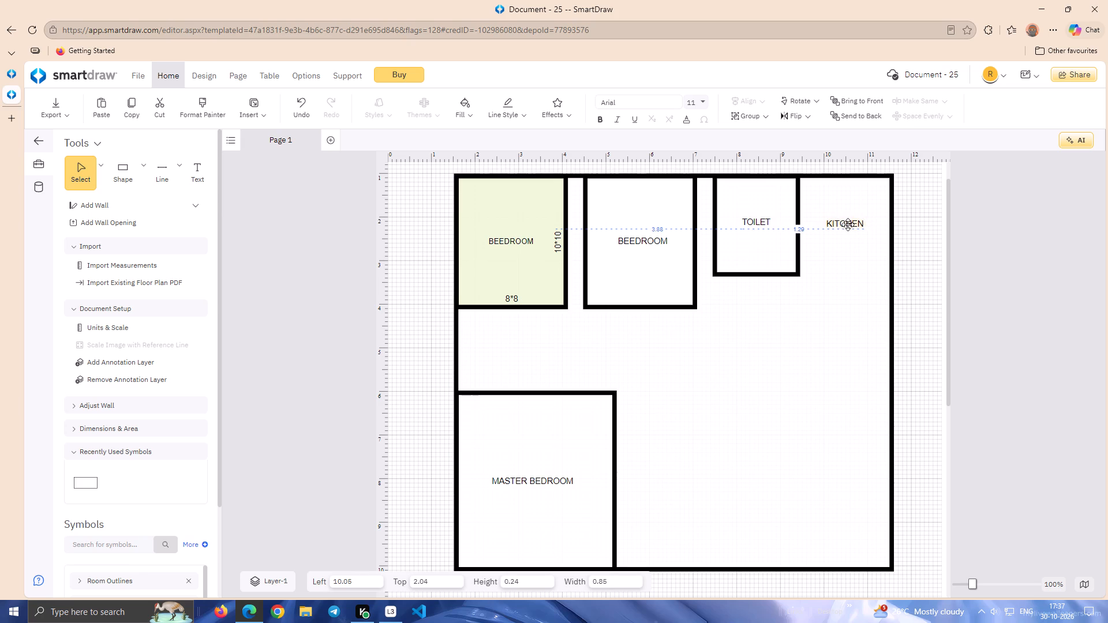
{"action": "left_click_drag", "start_coordinate": [848, 224], "coordinate": [848, 227]}
{"action": "left_click", "coordinate": [911, 222]}
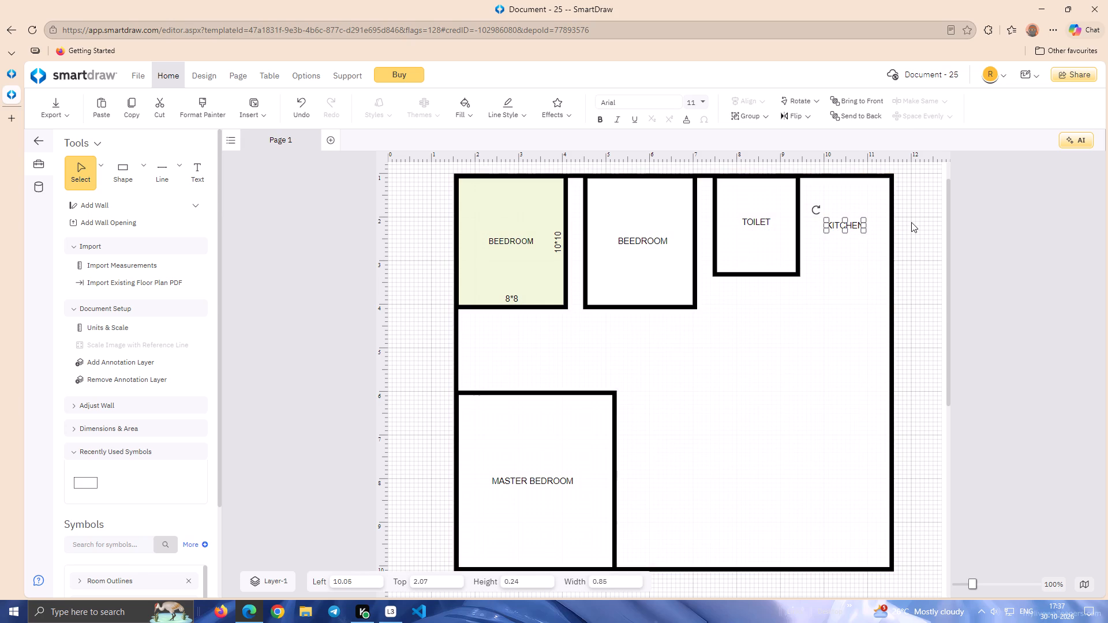
Add a rectangle for a fifth room in the corner between the master bedroom's right wall and the plan's bottom wall, at about left 5.20.
{"action": "left_click", "coordinate": [141, 166]}
{"action": "left_click_drag", "start_coordinate": [158, 217], "coordinate": [561, 337]}
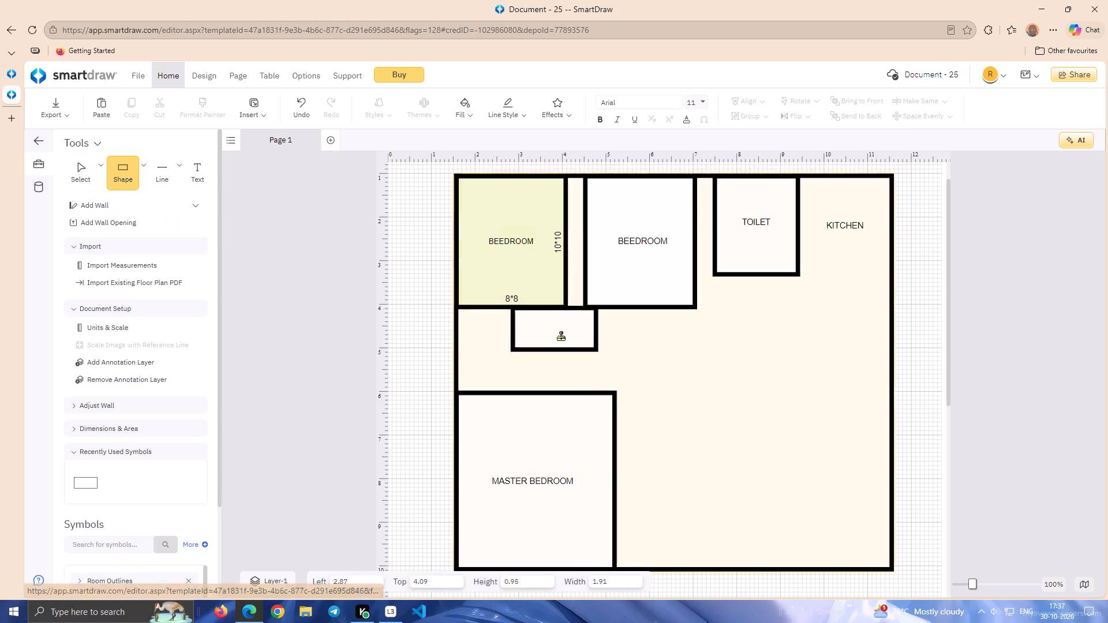
{"action": "left_click_drag", "start_coordinate": [561, 337], "coordinate": [661, 544]}
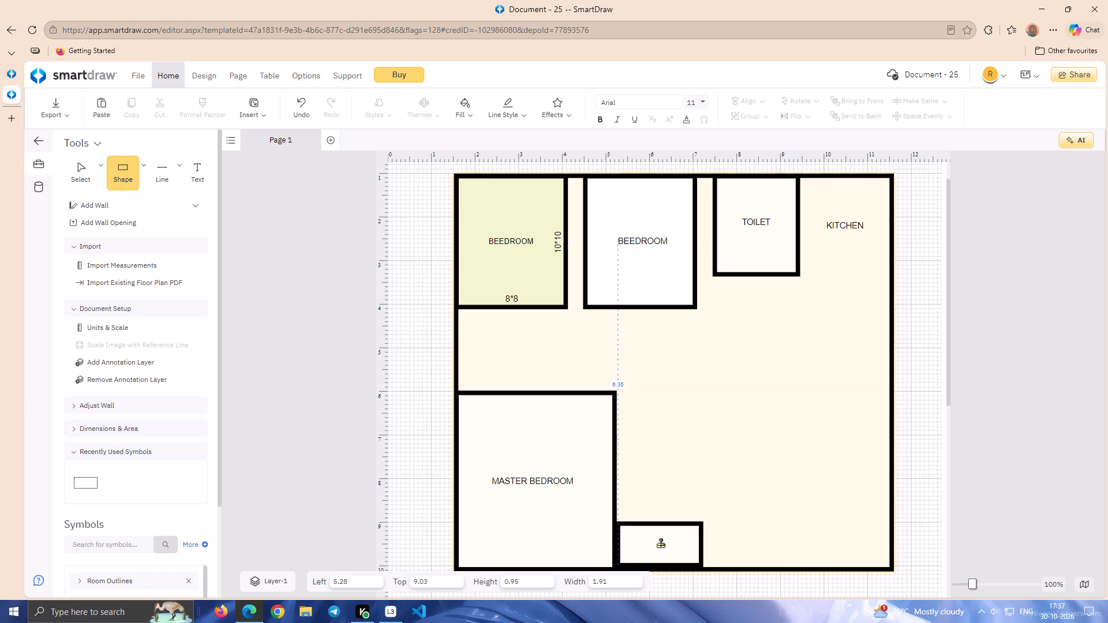
{"action": "left_click_drag", "start_coordinate": [661, 544], "coordinate": [665, 544]}
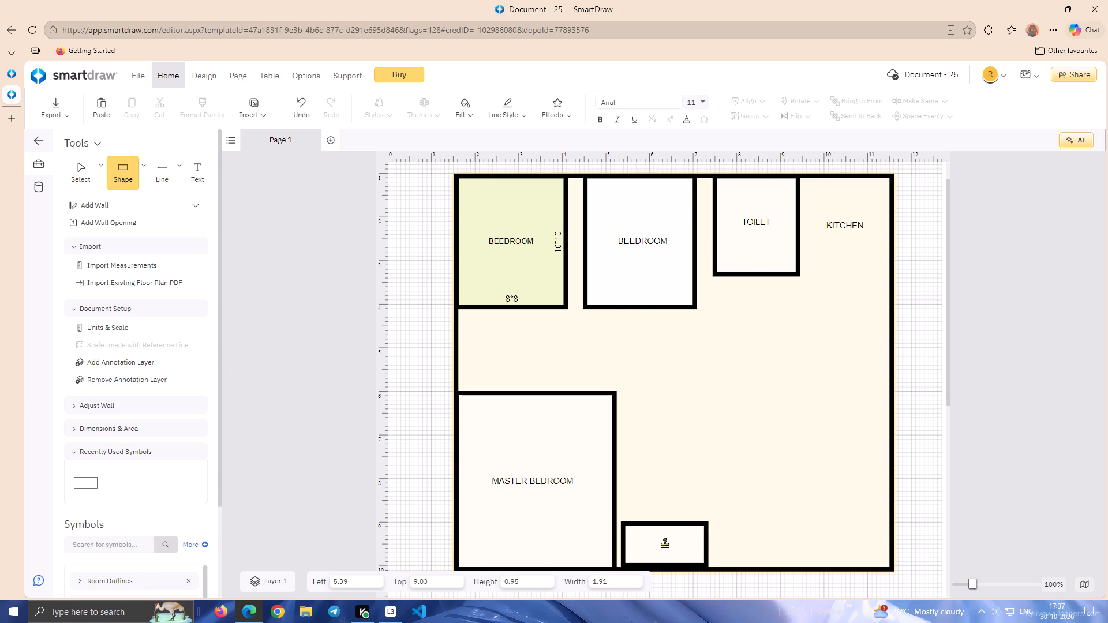
{"action": "left_click_drag", "start_coordinate": [665, 544], "coordinate": [656, 548]}
Stretch the fifth room upward and rightward, to a height of about 2.53 and a width of about 2.08.
{"action": "left_click_drag", "start_coordinate": [656, 530], "coordinate": [658, 487]}
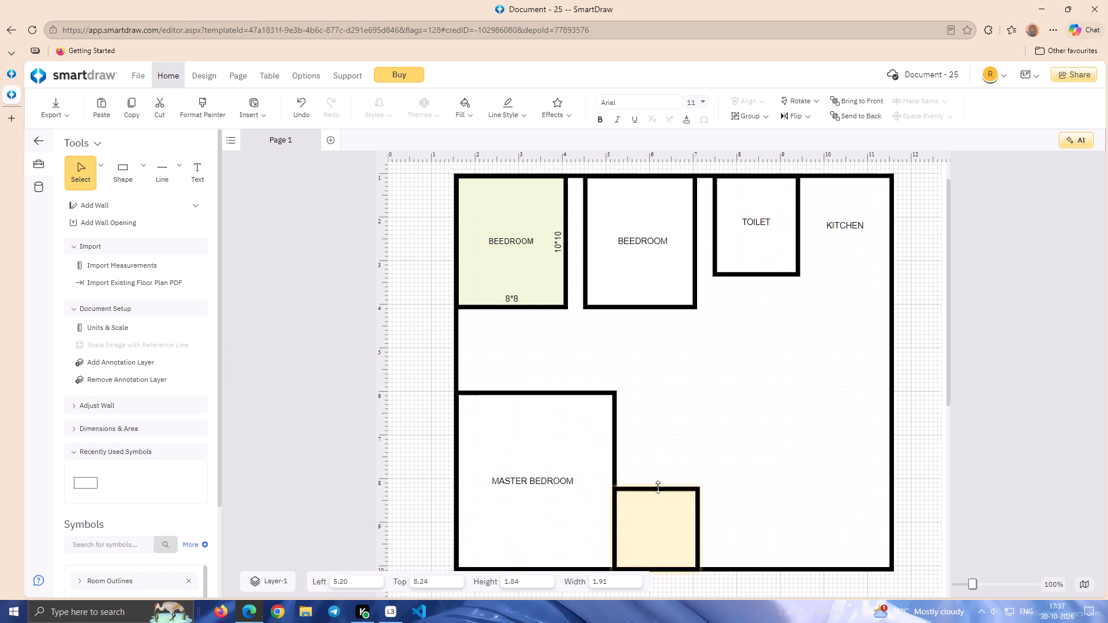
{"action": "left_click_drag", "start_coordinate": [658, 487], "coordinate": [657, 466]}
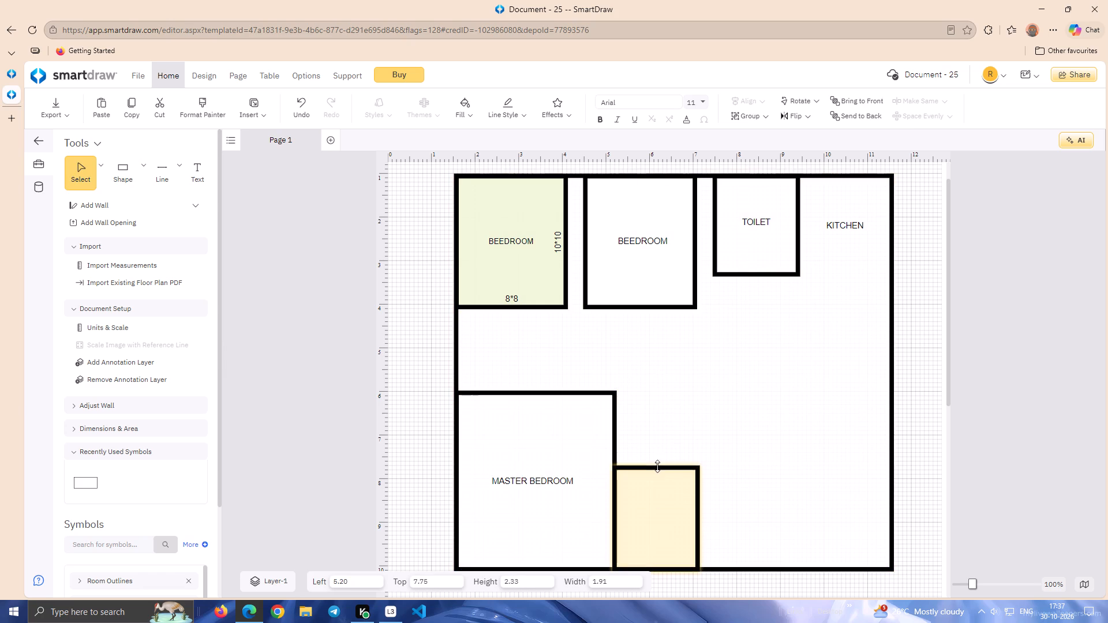
{"action": "left_click_drag", "start_coordinate": [657, 466], "coordinate": [658, 451]}
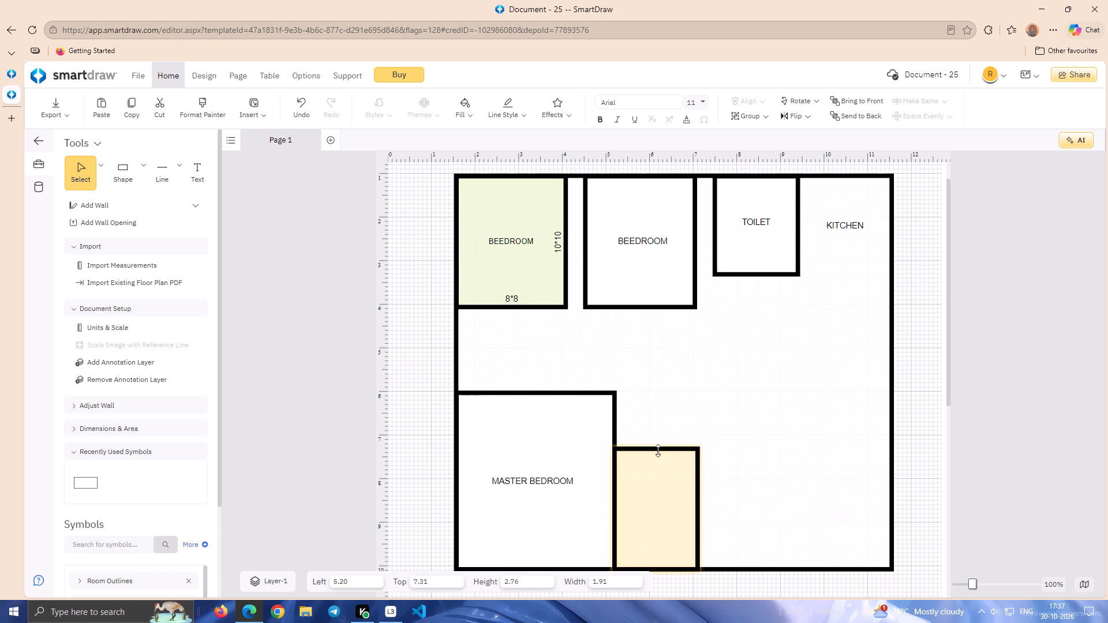
{"action": "left_click_drag", "start_coordinate": [658, 451], "coordinate": [658, 459]}
{"action": "left_click_drag", "start_coordinate": [698, 515], "coordinate": [705, 513]}
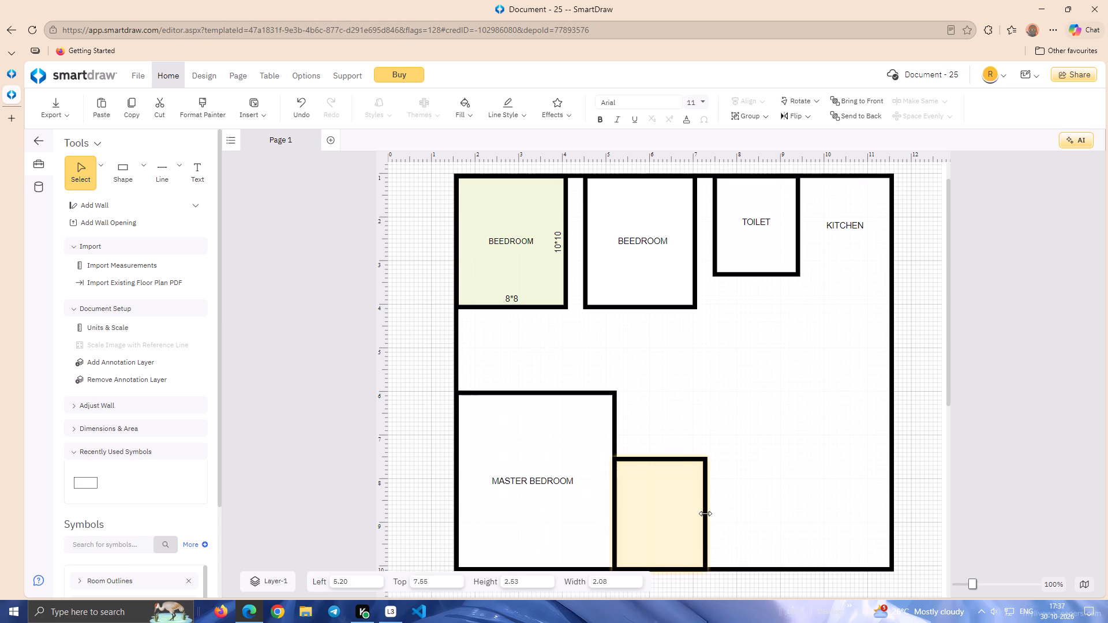
{"action": "left_click_drag", "start_coordinate": [705, 513], "coordinate": [705, 514]}
{"action": "left_click", "coordinate": [908, 444]}
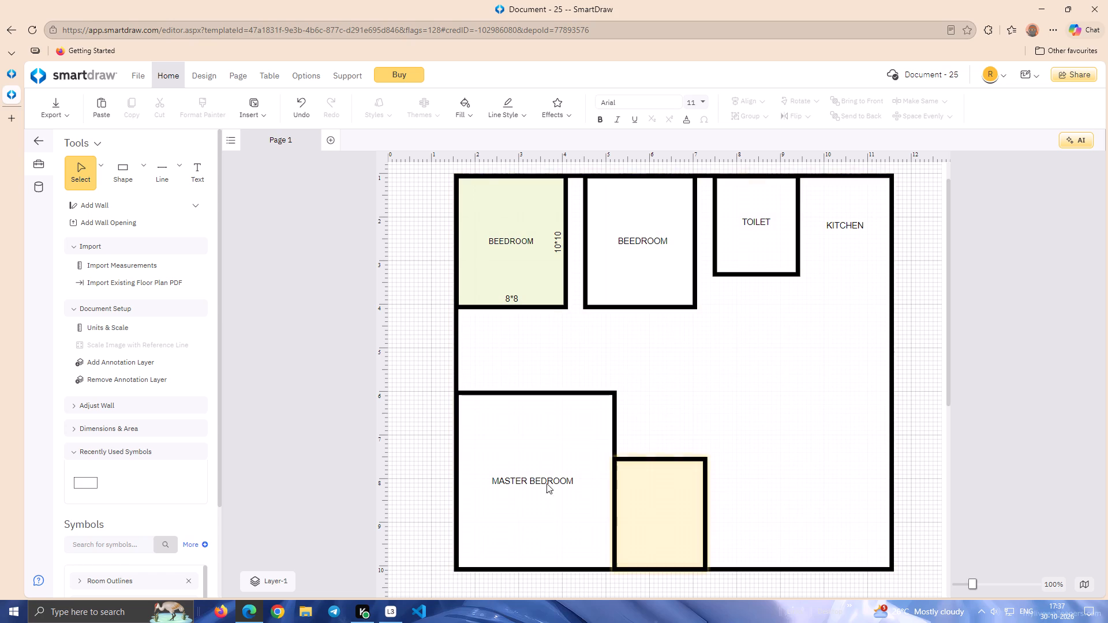
Create a "TOILET" text label and place it in the centre of the fifth room, at about left 5.86, top 8.75.
{"action": "left_click", "coordinate": [200, 166]}
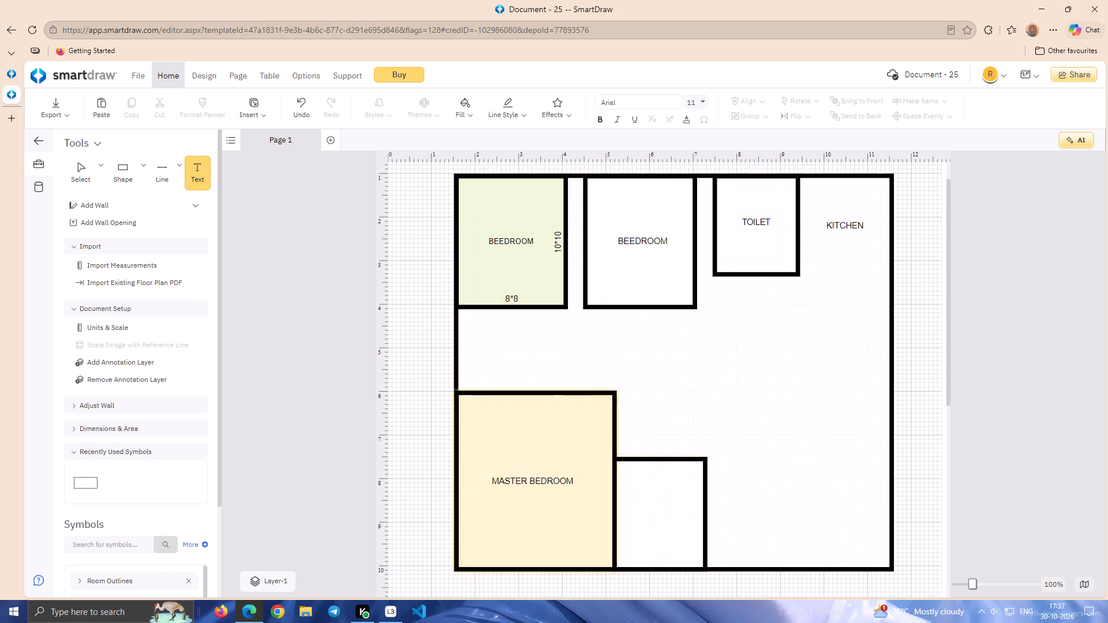
{"action": "left_click", "coordinate": [407, 421]}
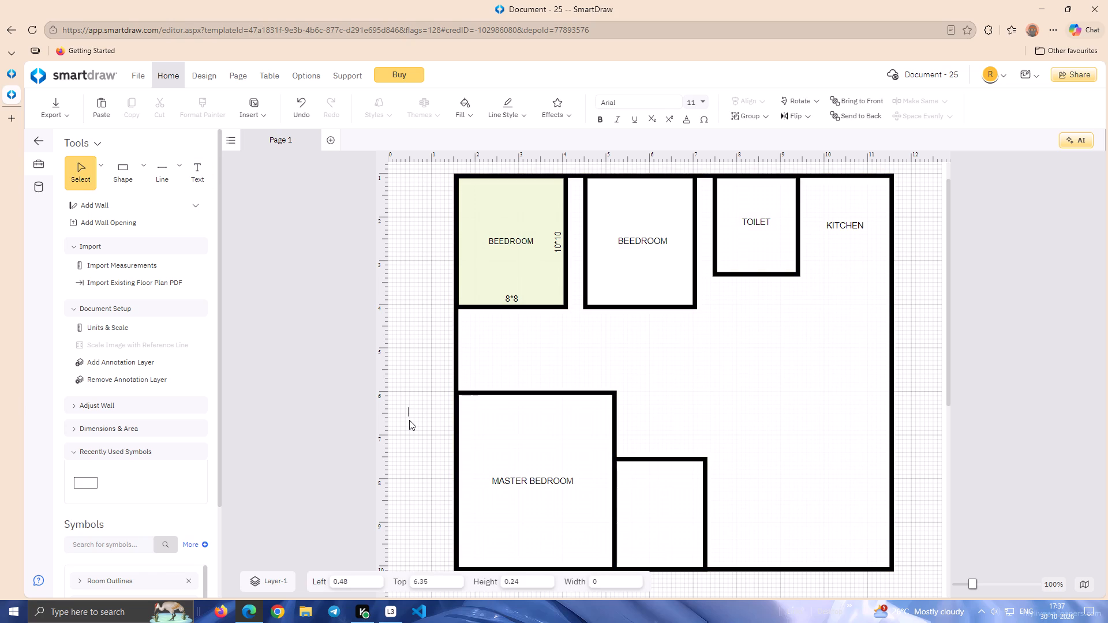
{"action": "type", "text": "TOILEY"}
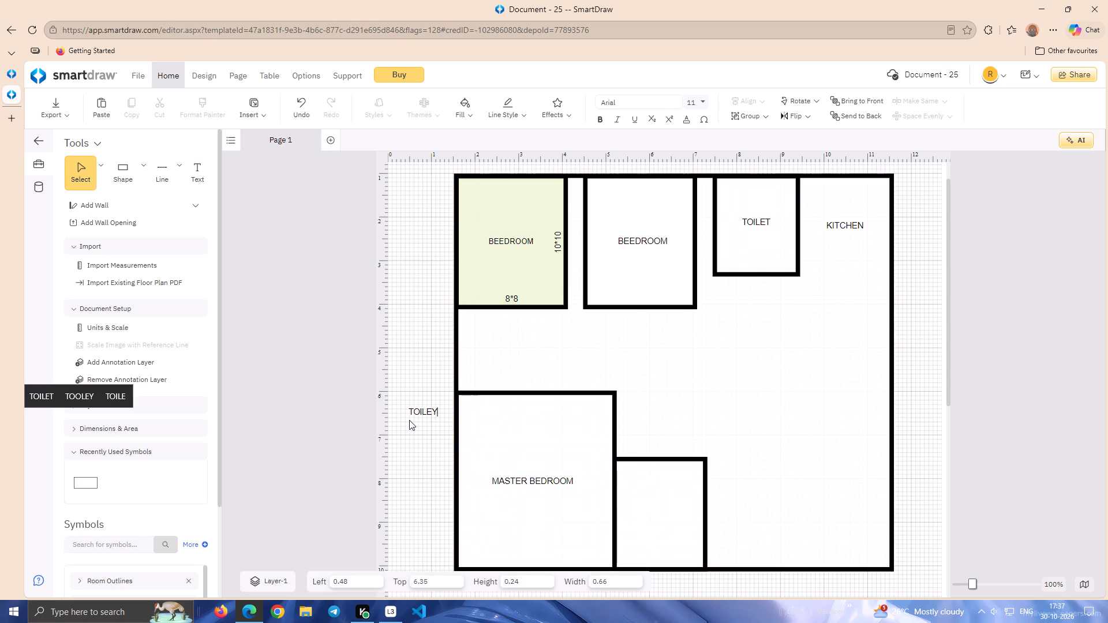
{"action": "key", "text": "BackSpace"}
{"action": "key", "text": "t"}
{"action": "left_click", "coordinate": [409, 420]}
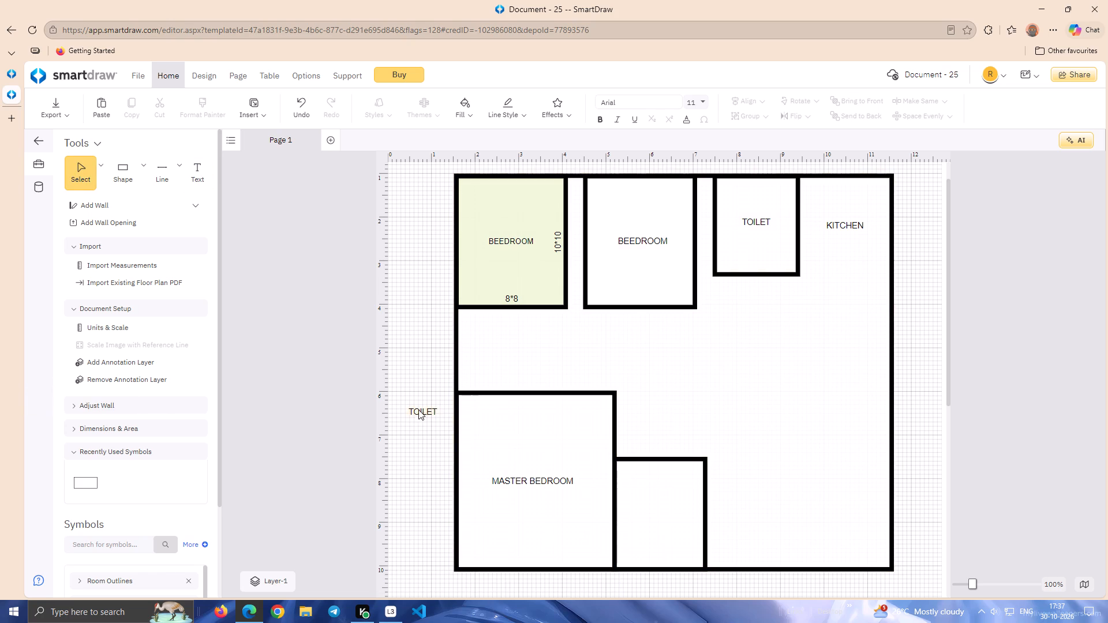
{"action": "left_click_drag", "start_coordinate": [418, 410], "coordinate": [653, 513]}
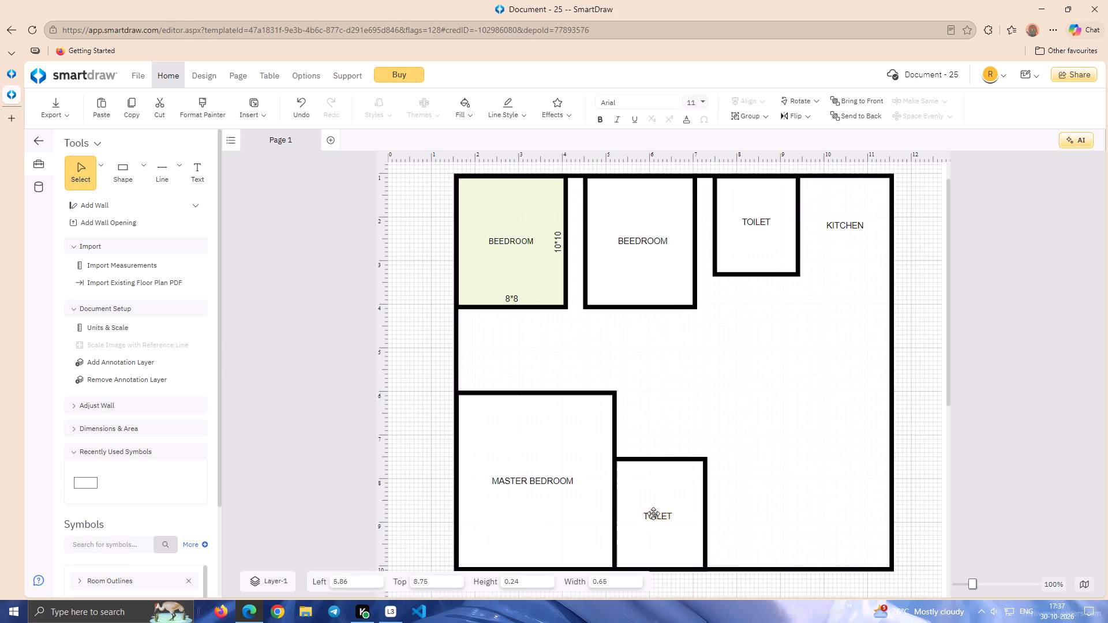
{"action": "left_click_drag", "start_coordinate": [653, 513], "coordinate": [653, 513]}
{"action": "left_click", "coordinate": [921, 388]}
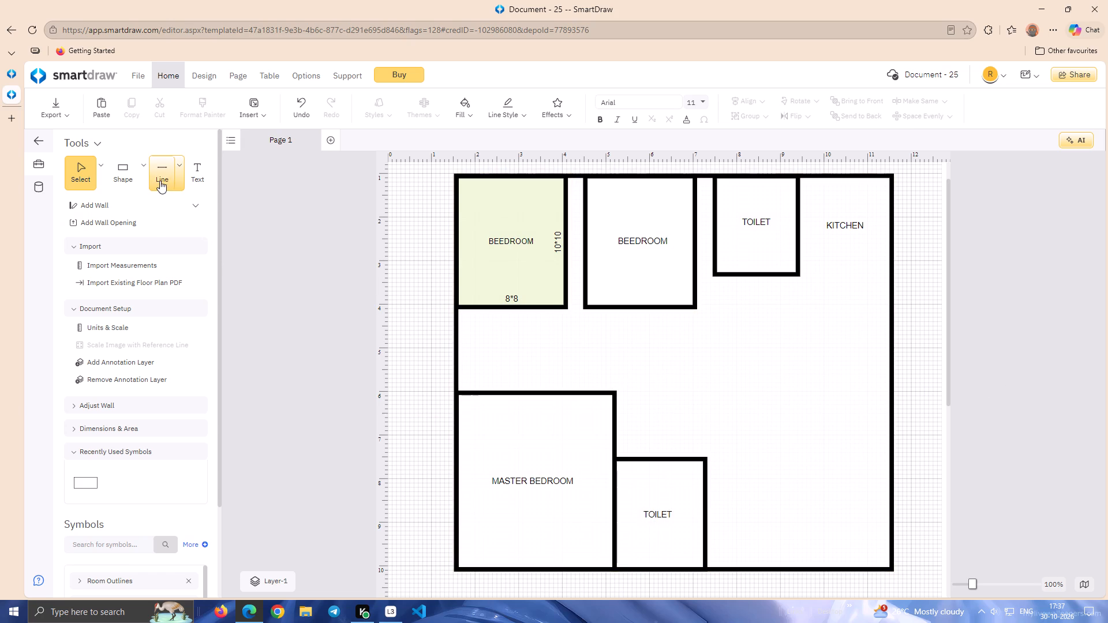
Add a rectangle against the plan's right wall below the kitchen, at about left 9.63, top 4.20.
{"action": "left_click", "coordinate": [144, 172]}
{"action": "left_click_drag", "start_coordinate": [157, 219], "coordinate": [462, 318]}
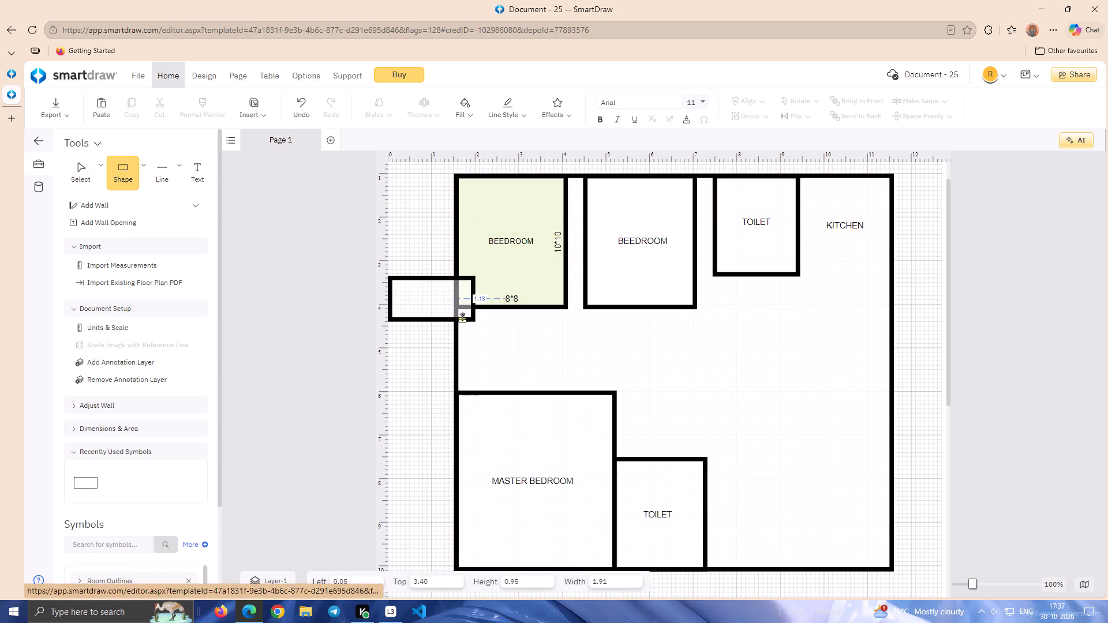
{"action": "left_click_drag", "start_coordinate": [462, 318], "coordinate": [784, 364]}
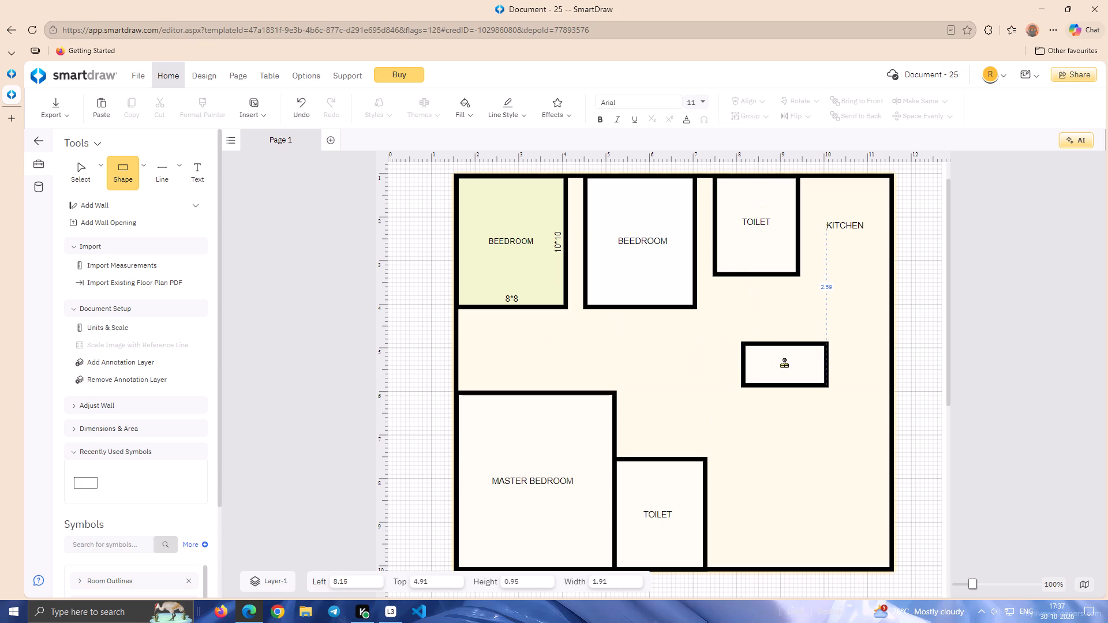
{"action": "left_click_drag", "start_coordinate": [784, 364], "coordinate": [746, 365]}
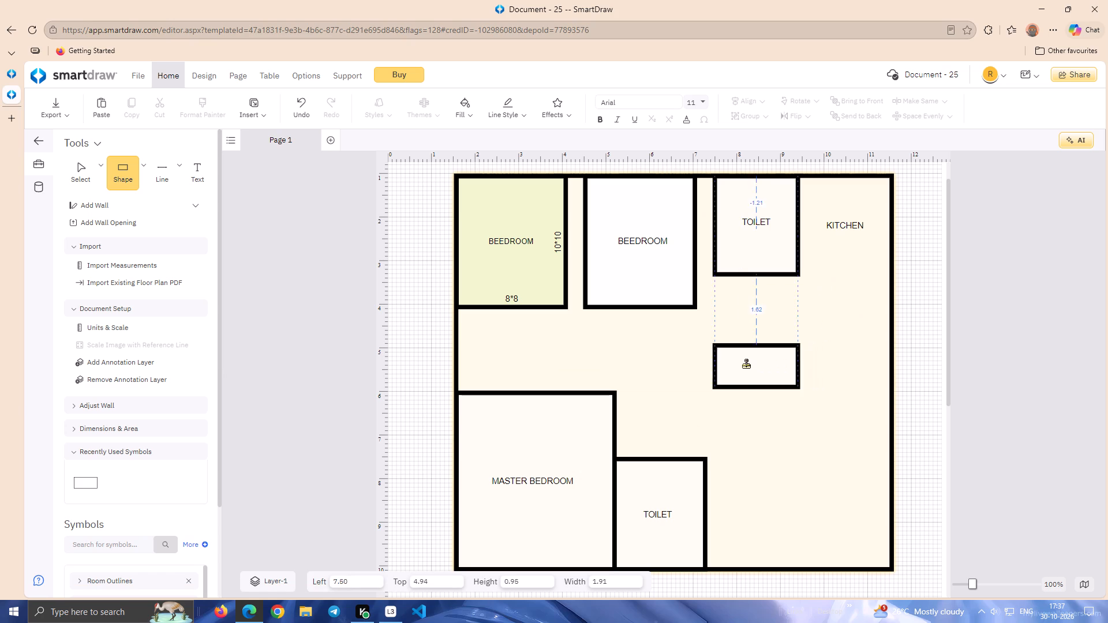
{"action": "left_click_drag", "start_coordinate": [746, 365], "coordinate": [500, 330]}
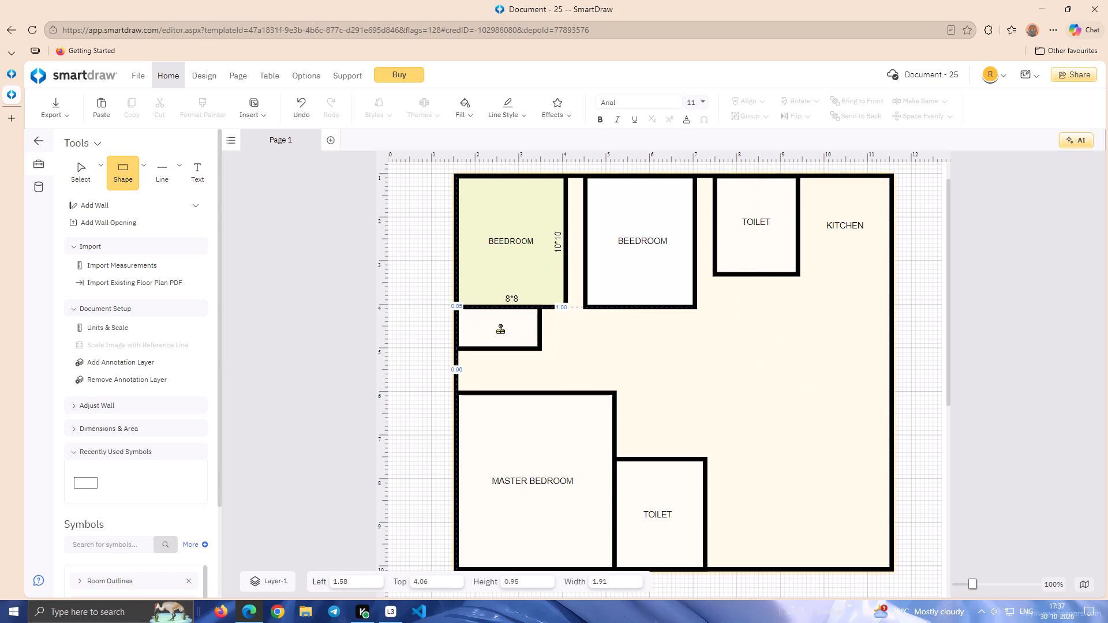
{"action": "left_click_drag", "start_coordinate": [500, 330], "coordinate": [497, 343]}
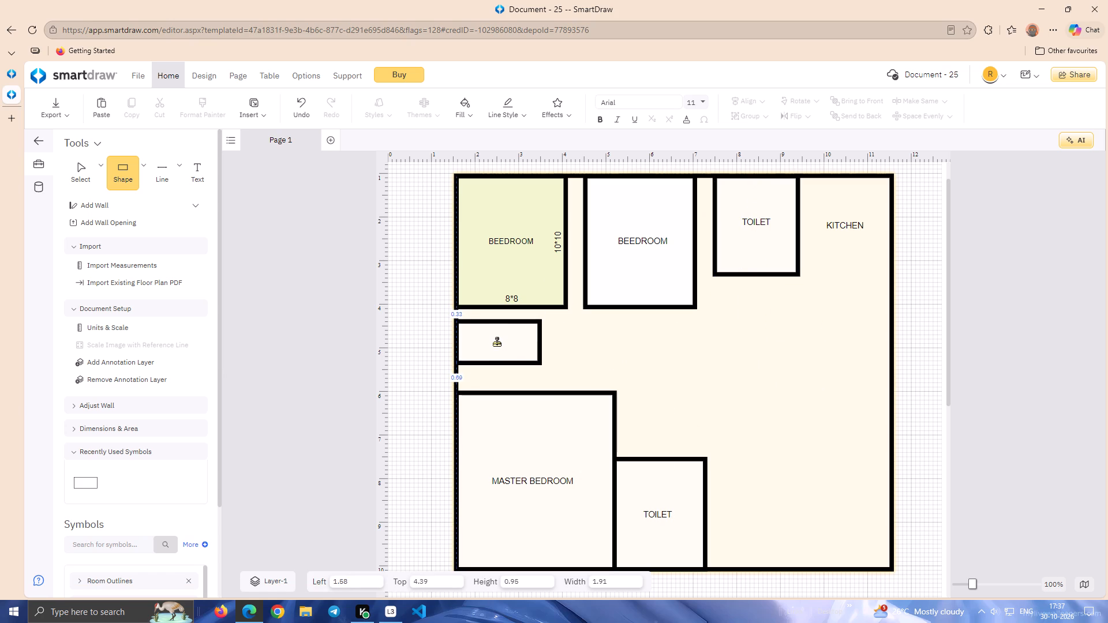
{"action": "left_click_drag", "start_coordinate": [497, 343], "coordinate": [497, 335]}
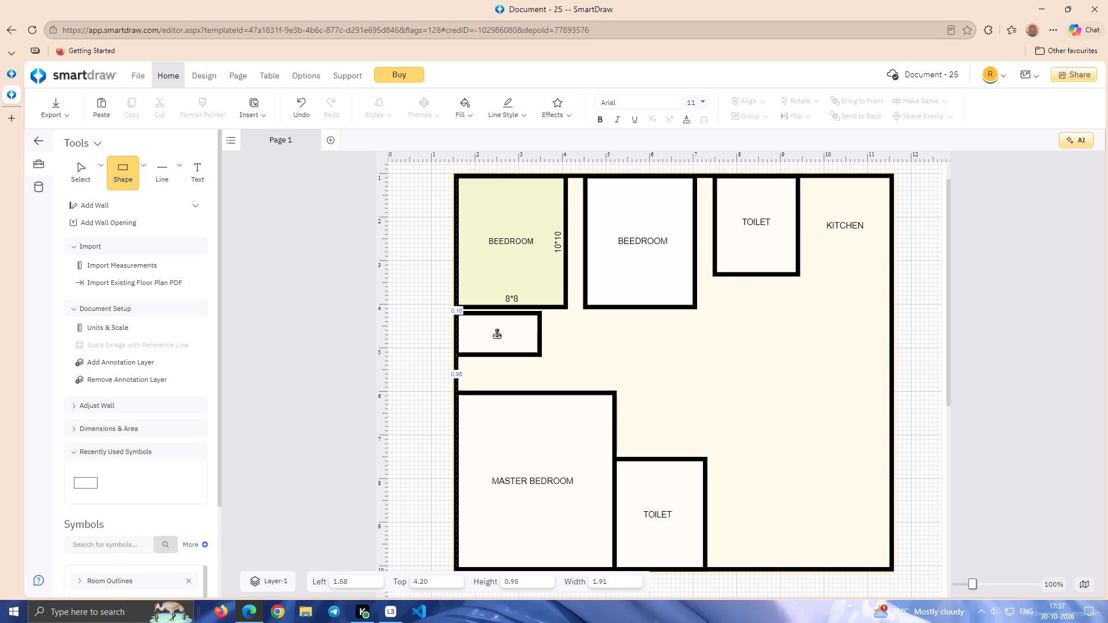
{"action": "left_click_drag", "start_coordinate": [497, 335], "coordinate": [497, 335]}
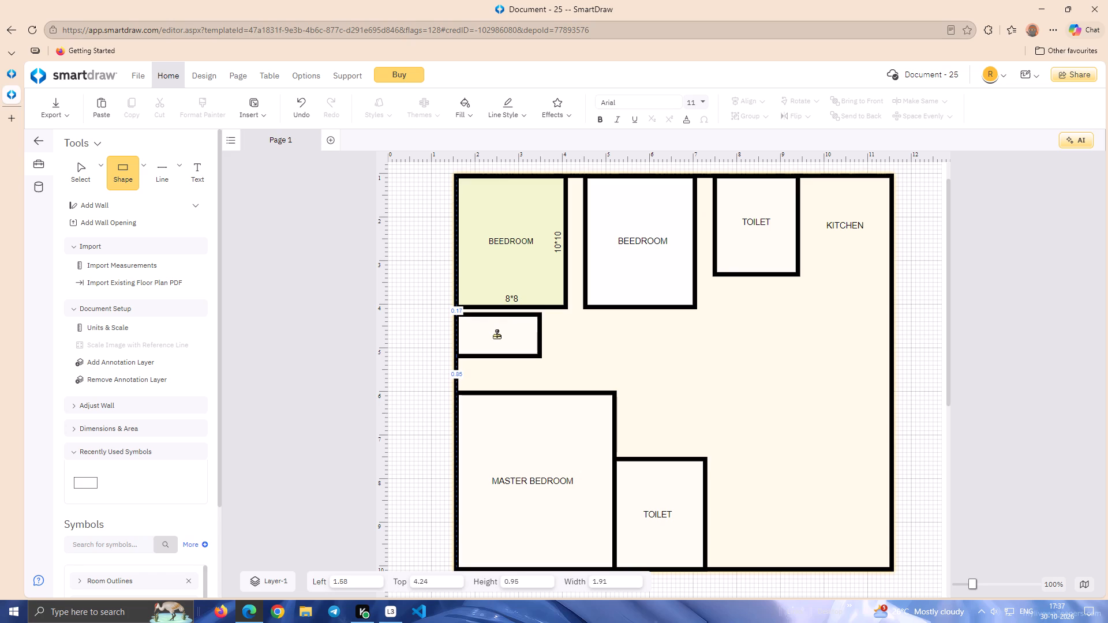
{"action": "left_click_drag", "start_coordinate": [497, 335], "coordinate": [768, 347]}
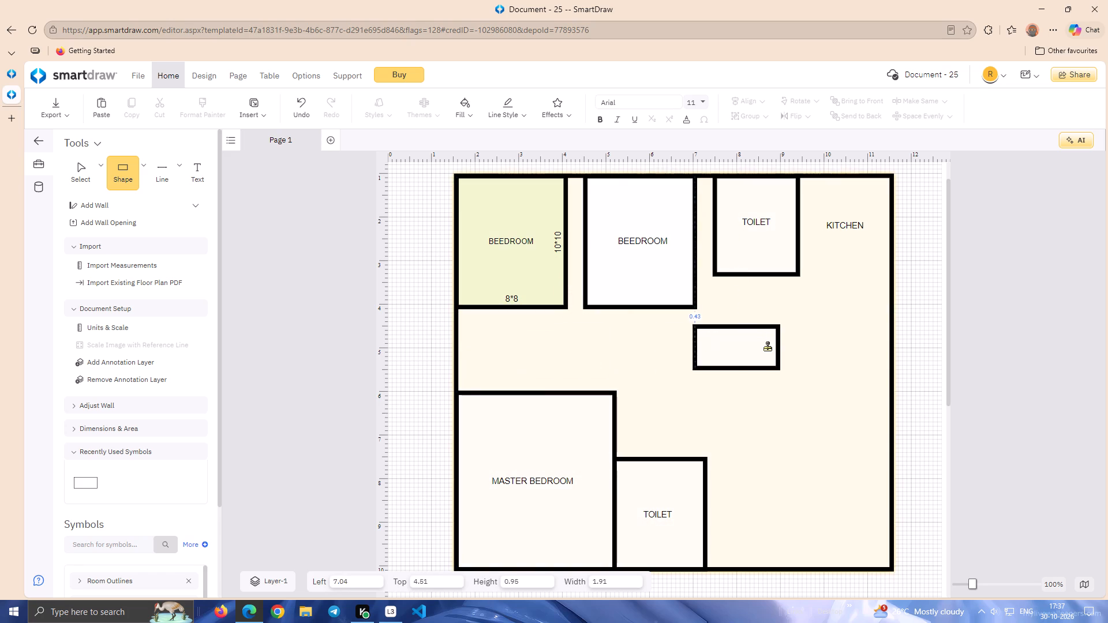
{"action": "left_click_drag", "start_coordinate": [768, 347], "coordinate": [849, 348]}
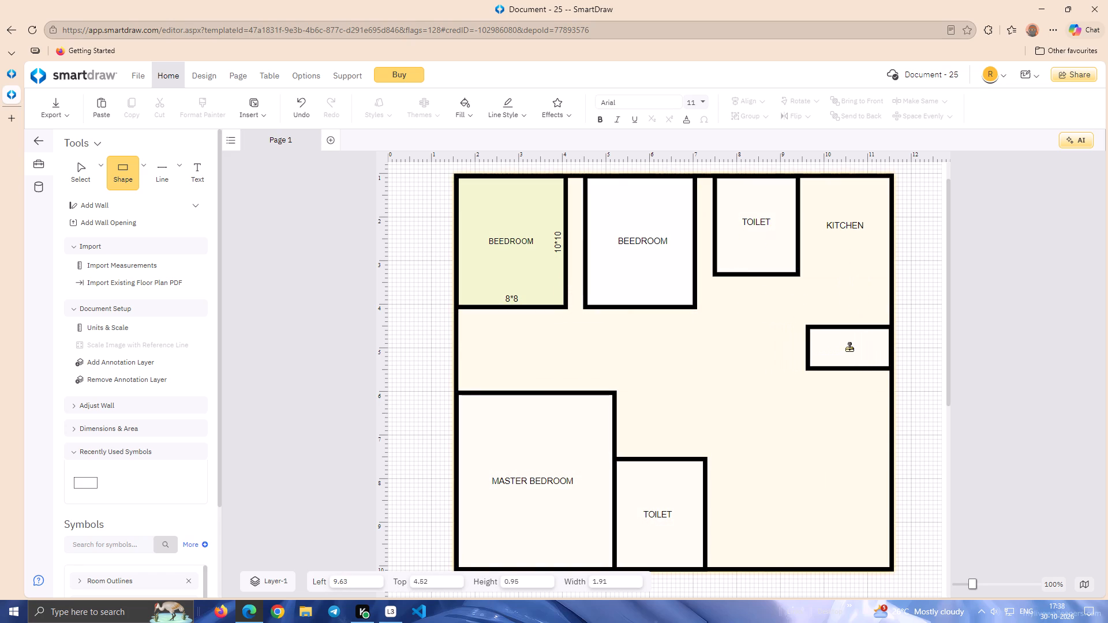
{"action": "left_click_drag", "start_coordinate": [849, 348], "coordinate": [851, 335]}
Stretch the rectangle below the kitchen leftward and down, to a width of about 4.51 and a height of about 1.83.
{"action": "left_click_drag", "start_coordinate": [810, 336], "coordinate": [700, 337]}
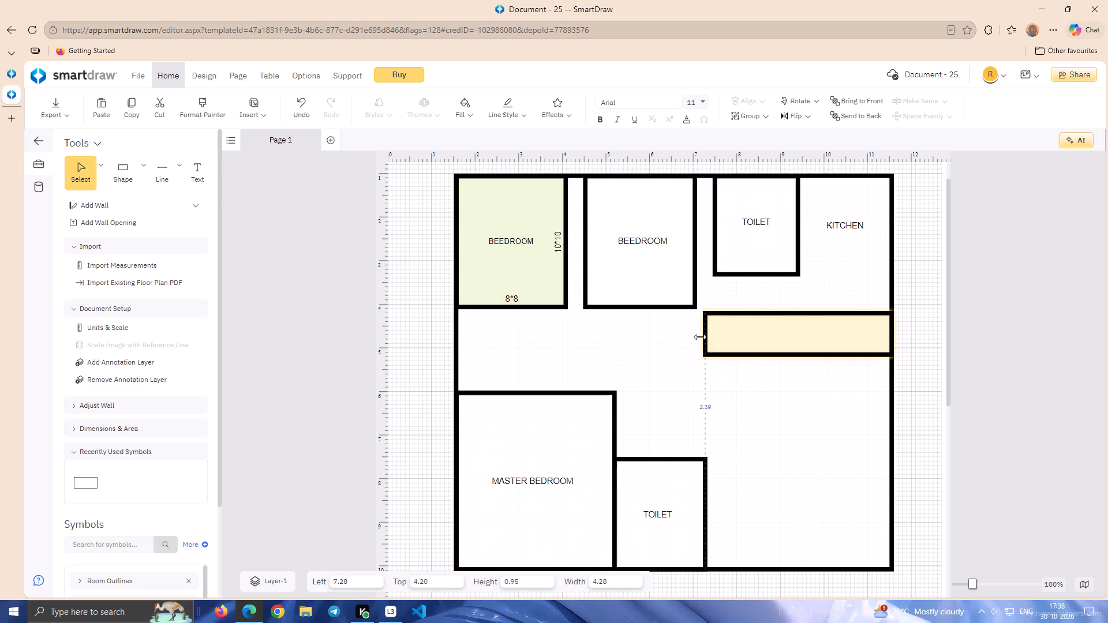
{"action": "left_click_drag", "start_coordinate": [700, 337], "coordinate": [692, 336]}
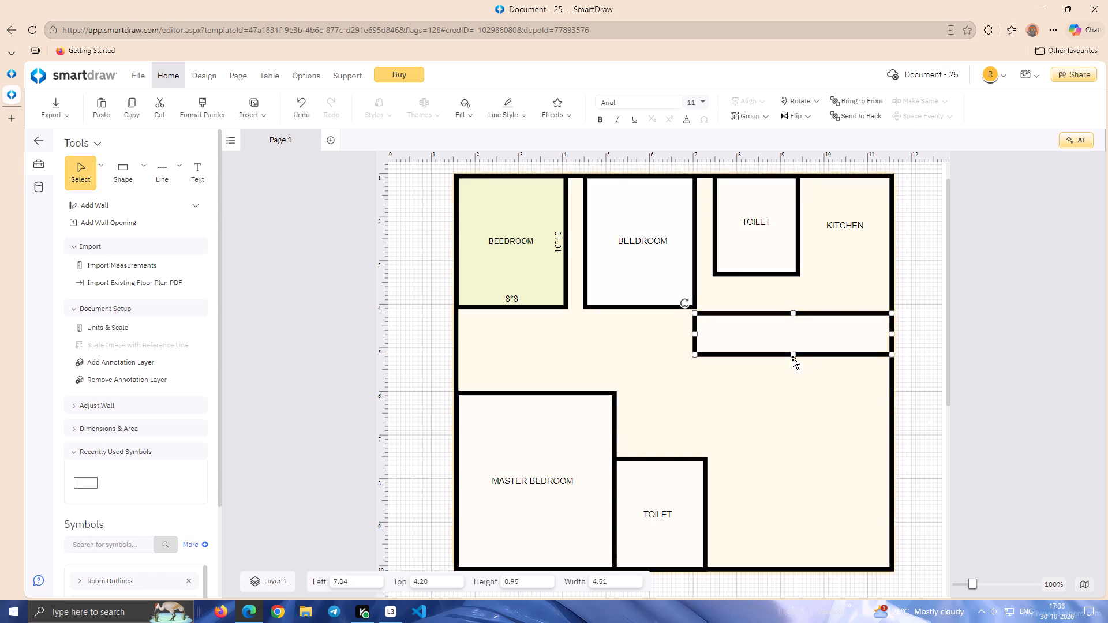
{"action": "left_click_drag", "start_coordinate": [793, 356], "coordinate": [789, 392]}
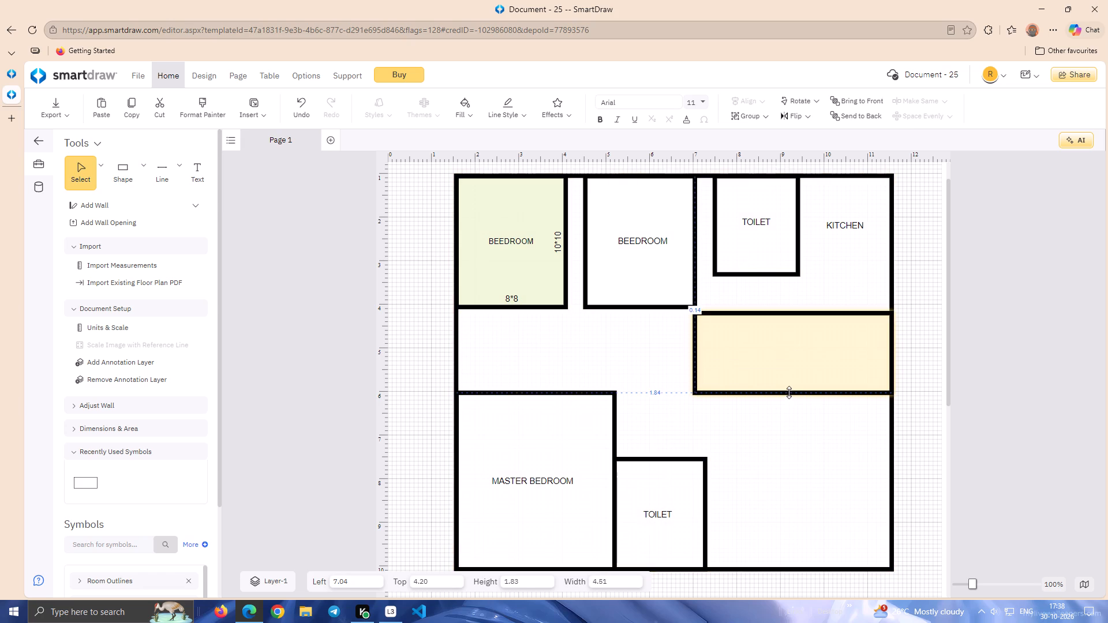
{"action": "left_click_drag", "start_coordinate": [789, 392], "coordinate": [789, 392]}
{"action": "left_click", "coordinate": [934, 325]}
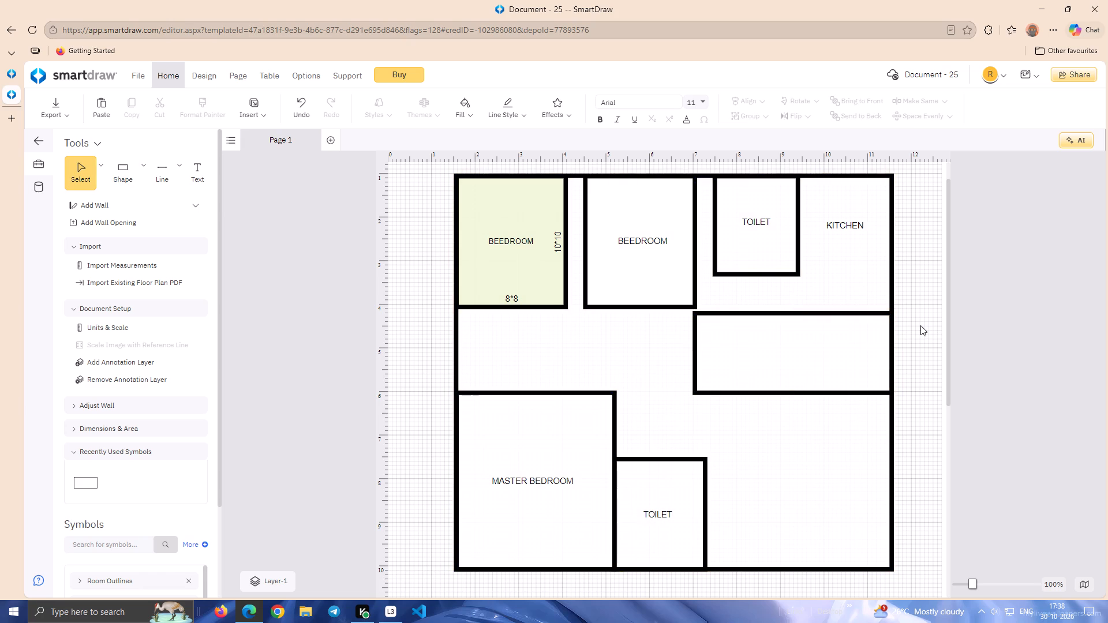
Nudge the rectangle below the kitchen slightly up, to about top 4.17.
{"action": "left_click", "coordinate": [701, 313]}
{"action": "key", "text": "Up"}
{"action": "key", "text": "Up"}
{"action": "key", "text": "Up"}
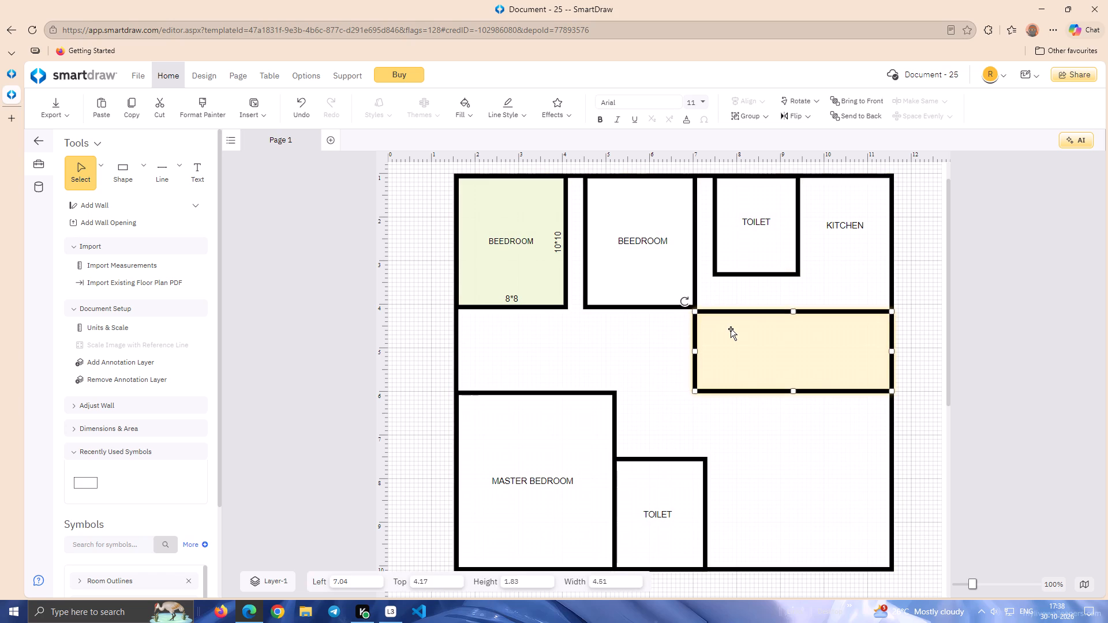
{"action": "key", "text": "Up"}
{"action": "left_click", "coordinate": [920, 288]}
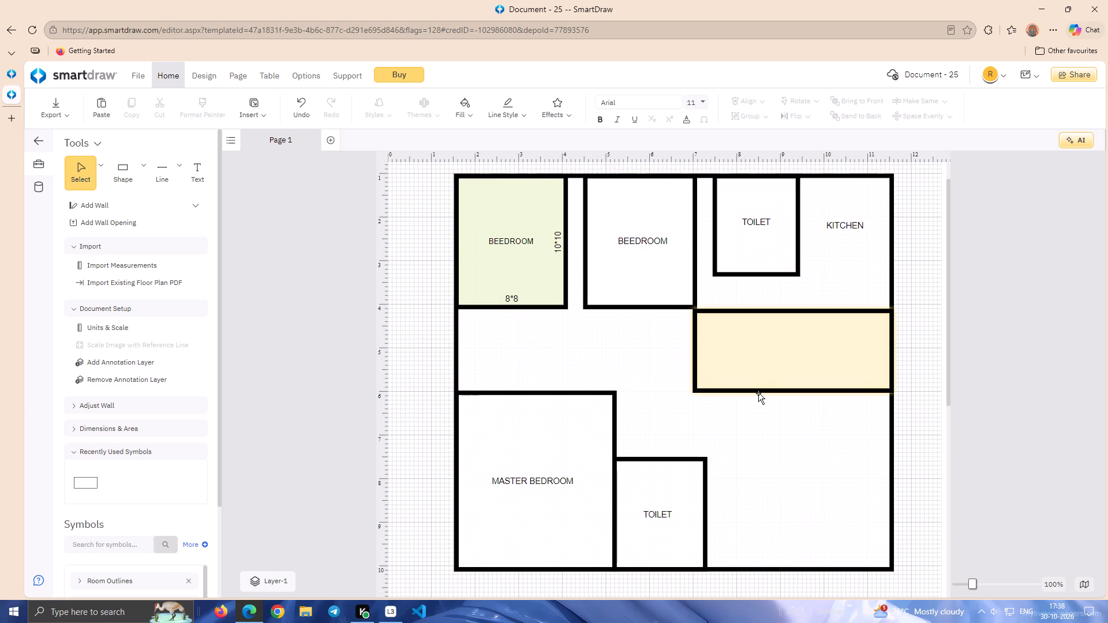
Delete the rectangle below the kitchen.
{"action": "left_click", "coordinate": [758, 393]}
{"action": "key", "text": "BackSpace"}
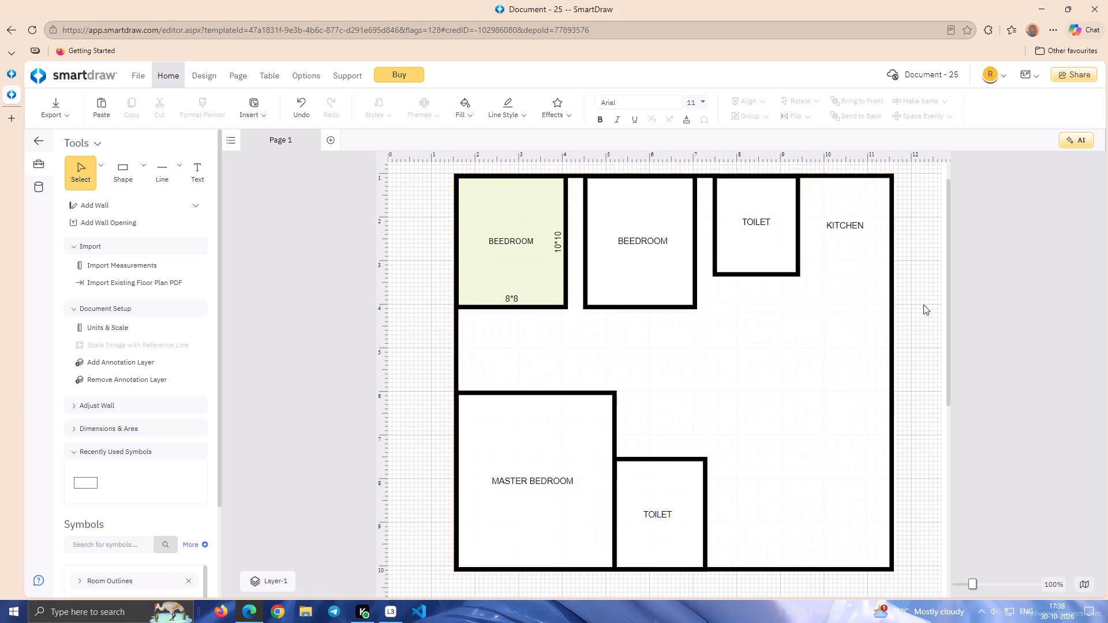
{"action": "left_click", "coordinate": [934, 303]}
Nudge the toilet room beside the master bedroom slightly right, to about left 5.29.
{"action": "left_click", "coordinate": [663, 464]}
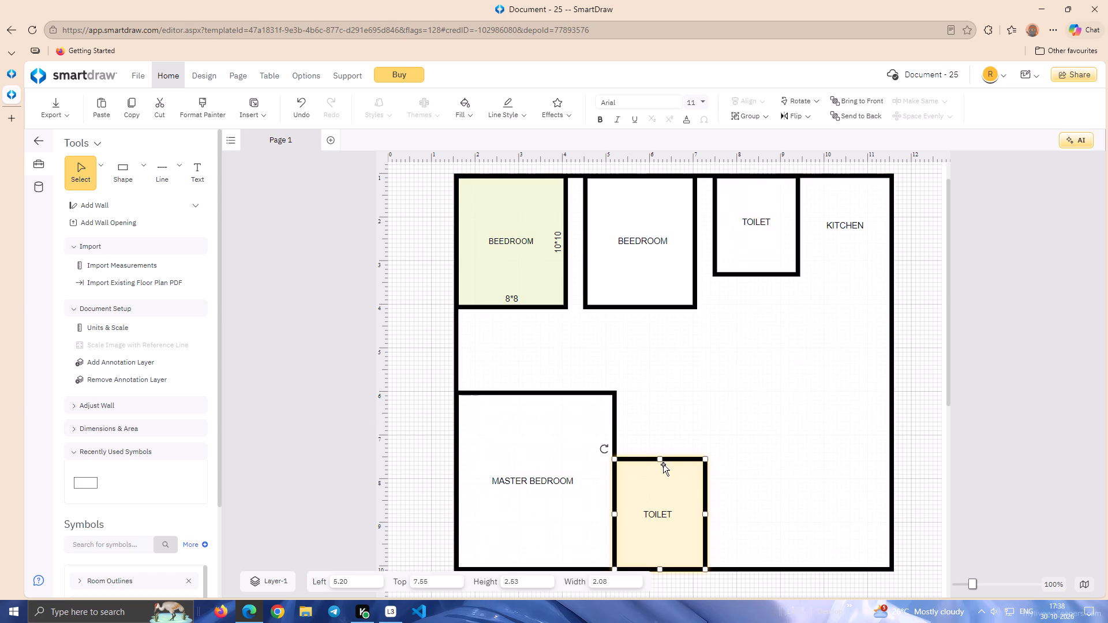
{"action": "key", "text": "Right"}
{"action": "key", "text": "Right"}
{"action": "key", "text": "Right"}
{"action": "key", "text": "Right"}
{"action": "key", "text": "Right"}
{"action": "key", "text": "Right"}
{"action": "key", "text": "Right"}
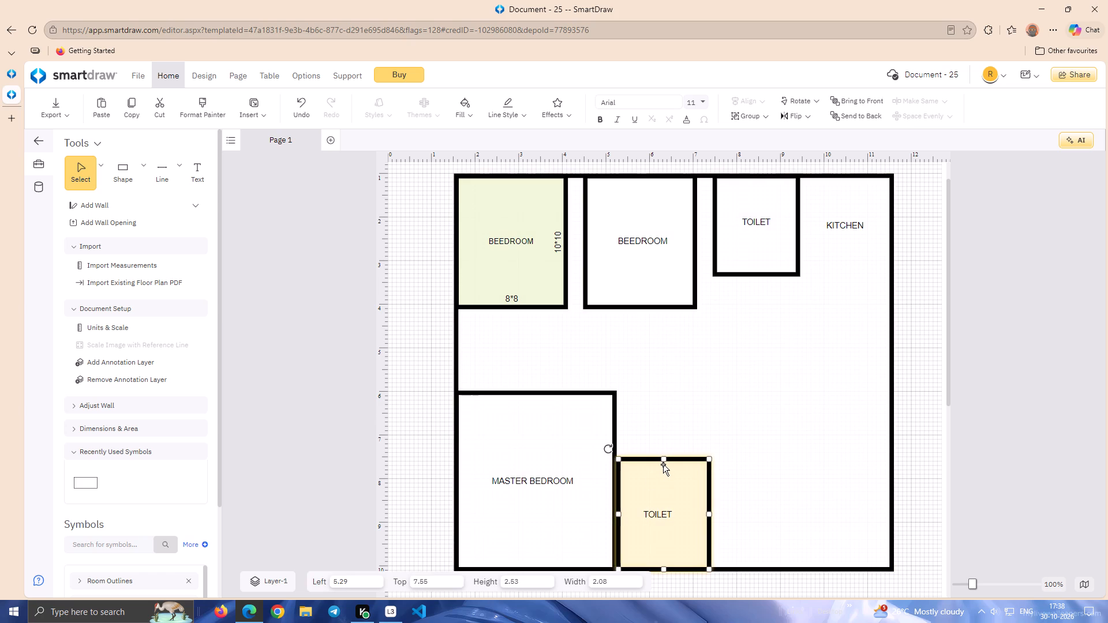
{"action": "key", "text": "Right"}
{"action": "key", "text": "Right"}
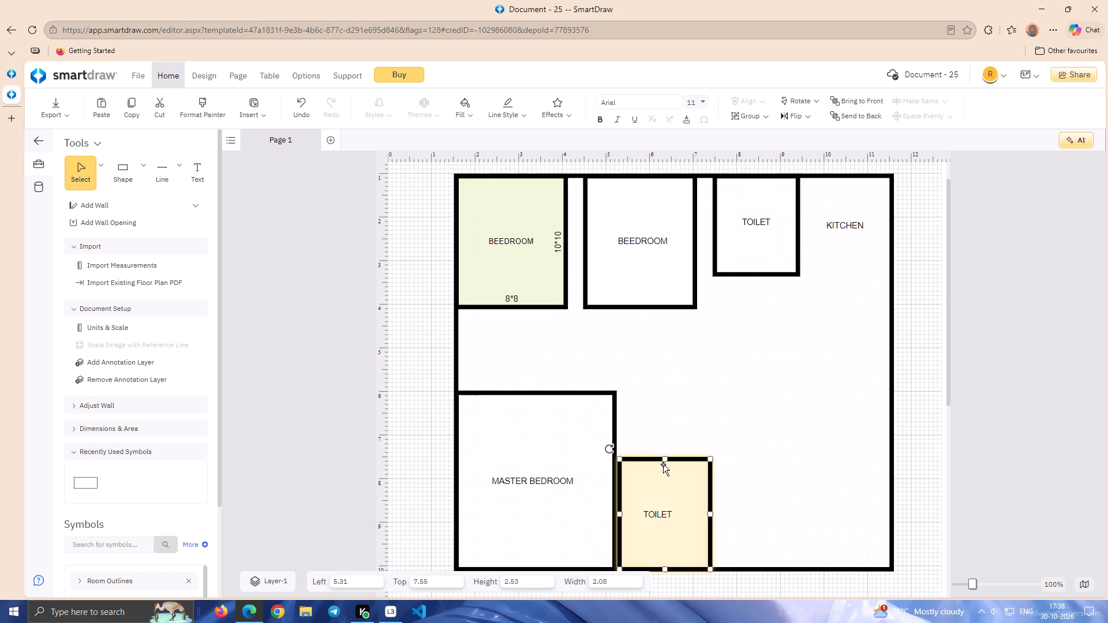
{"action": "key", "text": "Left"}
{"action": "key", "text": "Left"}
{"action": "left_click", "coordinate": [912, 402]}
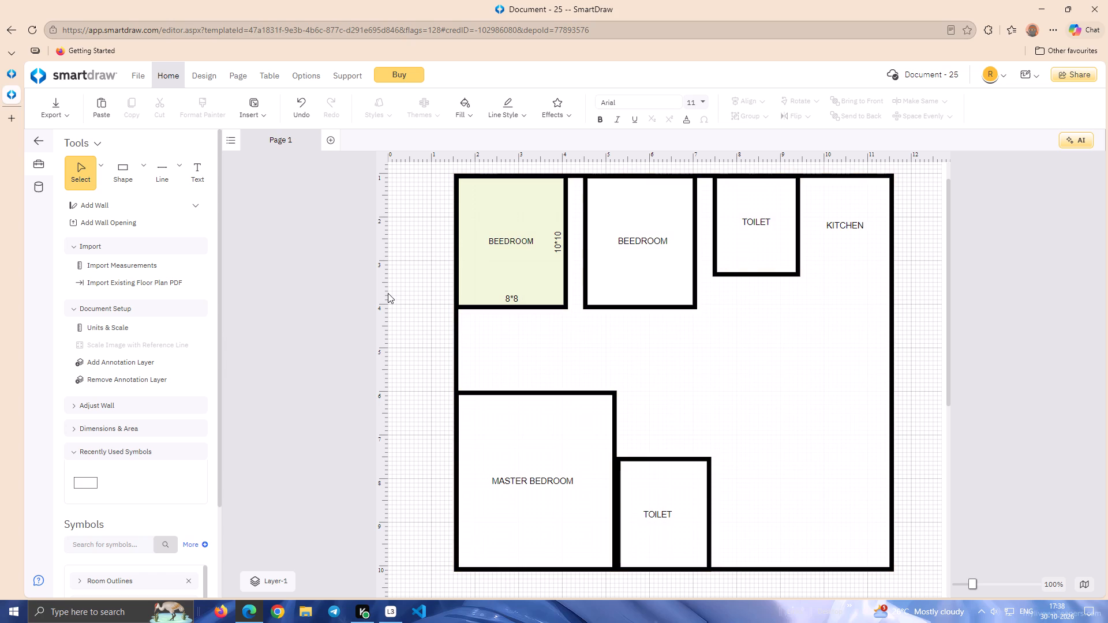
Add two text labels, 8*8 and 10*10, in the blank margin beside the plan's outer wall.
{"action": "left_click", "coordinate": [194, 170]}
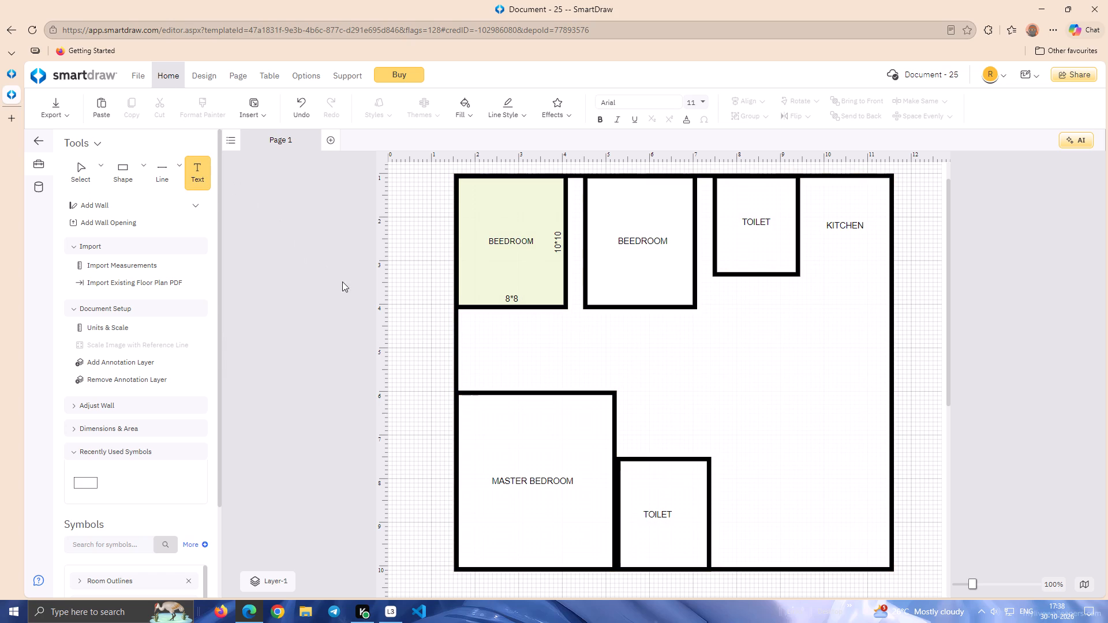
{"action": "left_click", "coordinate": [401, 329]}
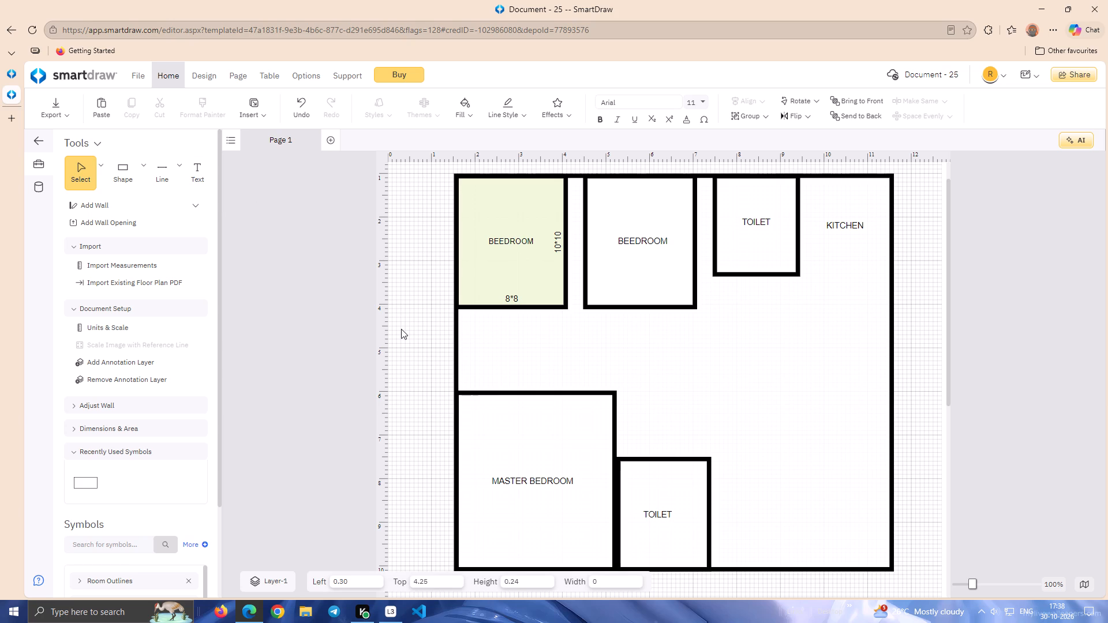
{"action": "type", "text": "89"}
{"action": "key", "text": "BackSpace"}
{"action": "type", "text": "*8"}
{"action": "left_click", "coordinate": [397, 363]}
{"action": "left_click", "coordinate": [209, 180]}
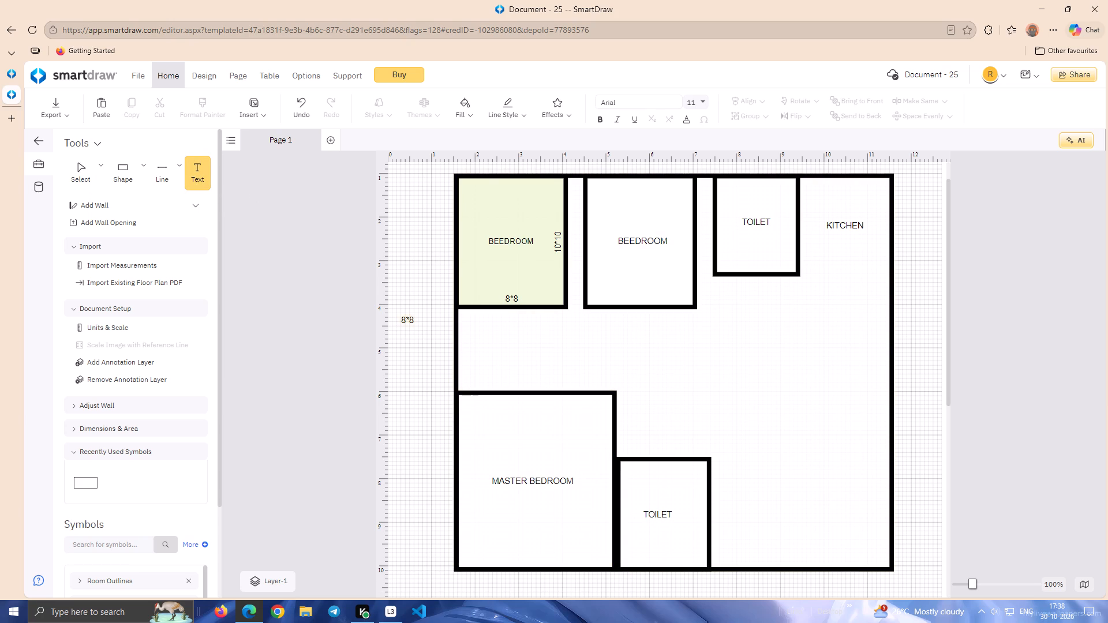
{"action": "left_click", "coordinate": [404, 373]}
{"action": "type", "text": "10*10"}
{"action": "left_click", "coordinate": [405, 373]}
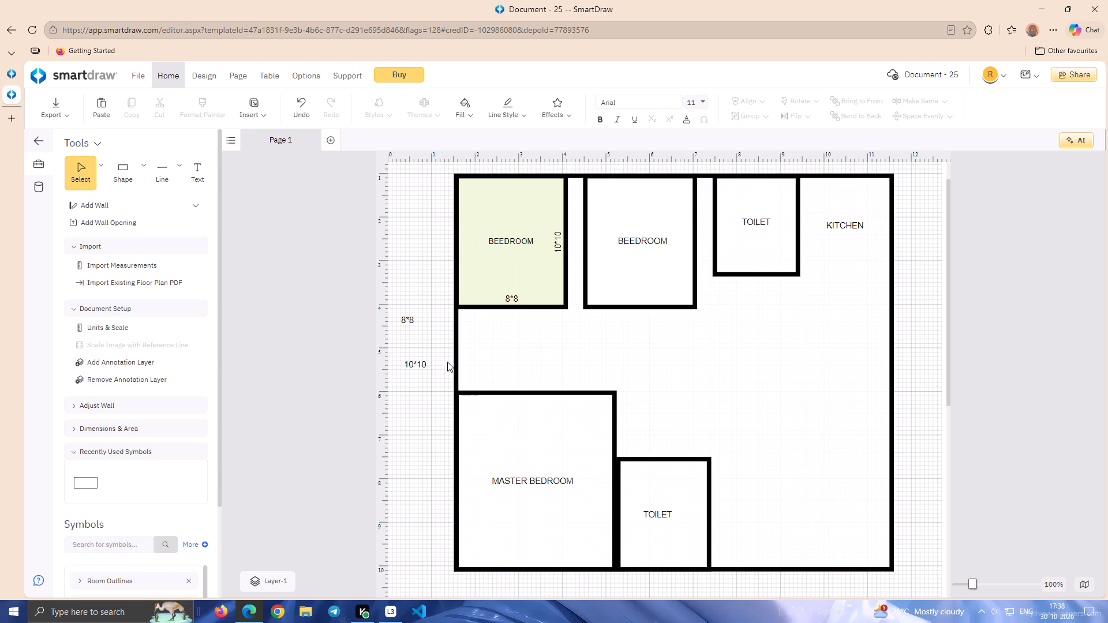
Move the 10*10 label into the unfilled bedroom, rotate it to read vertically, and place it along the bedroom's right wall.
{"action": "left_click_drag", "start_coordinate": [417, 361], "coordinate": [703, 248]}
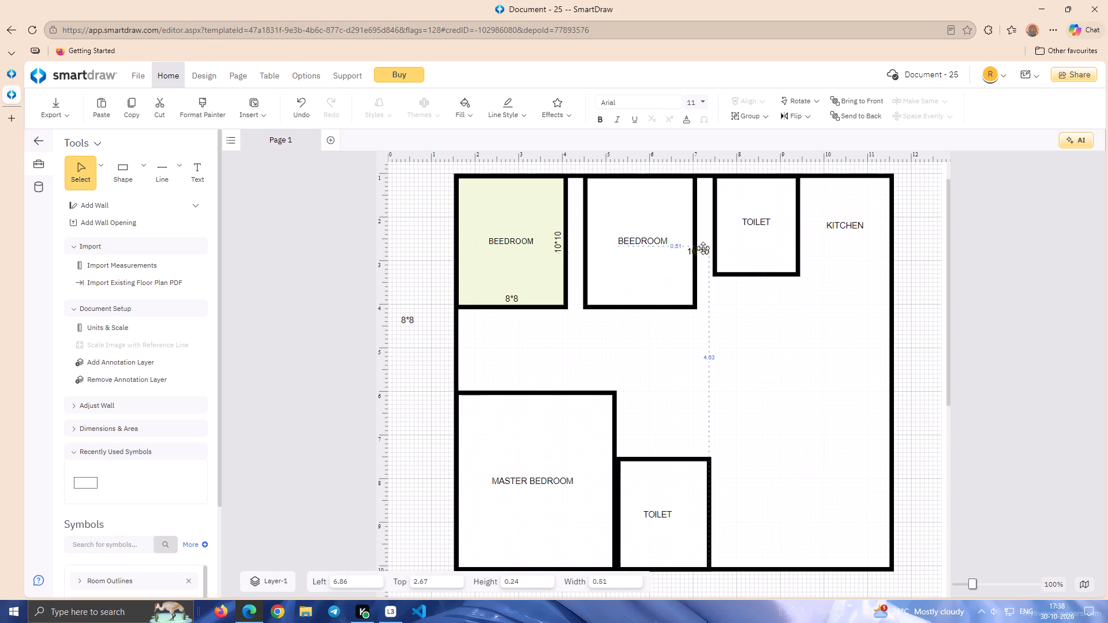
{"action": "left_click_drag", "start_coordinate": [703, 248], "coordinate": [679, 246]}
{"action": "left_click_drag", "start_coordinate": [653, 234], "coordinate": [691, 226]}
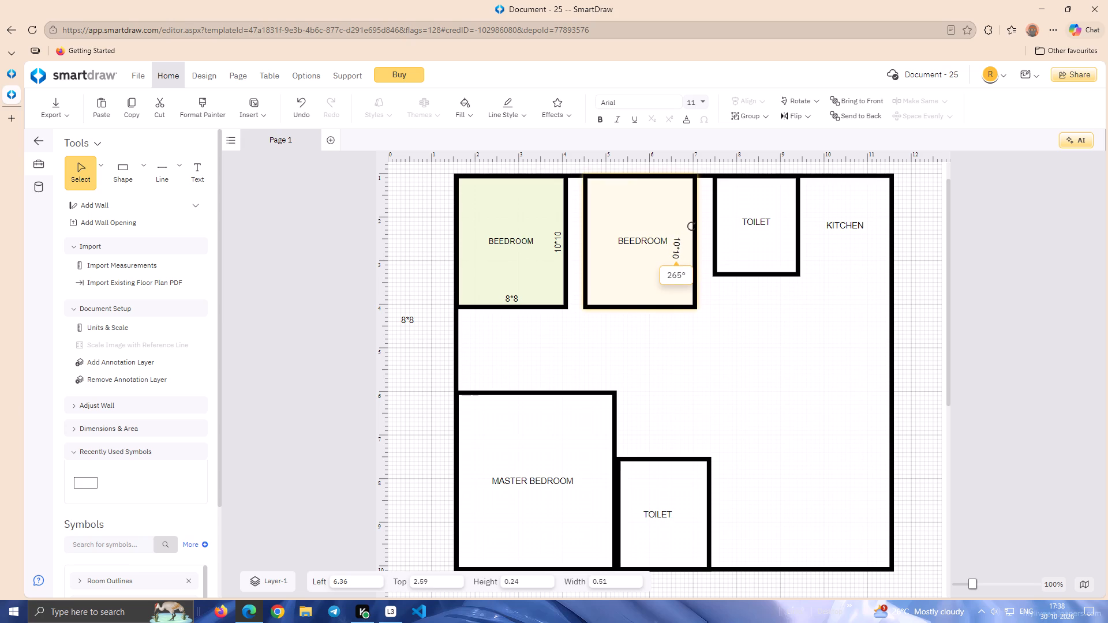
{"action": "left_click_drag", "start_coordinate": [691, 226], "coordinate": [688, 226]}
{"action": "left_click_drag", "start_coordinate": [677, 252], "coordinate": [682, 250]}
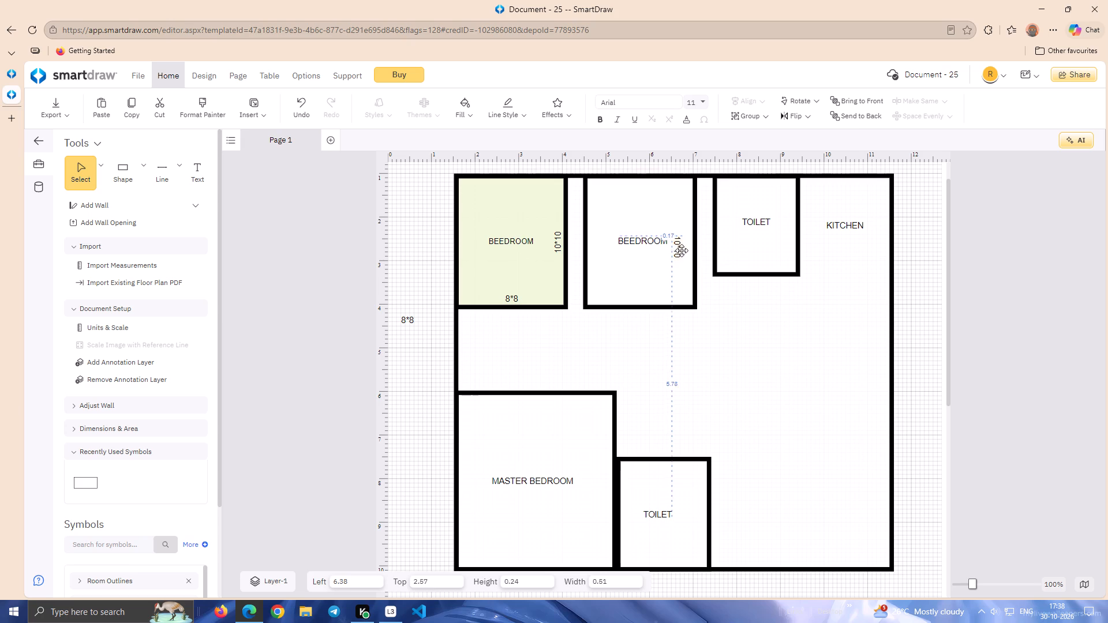
{"action": "left_click_drag", "start_coordinate": [682, 250], "coordinate": [686, 244]}
Move the 8*8 label into the unfilled bedroom, centred just above its bottom wall at about left 5.70, top 3.75.
{"action": "left_click_drag", "start_coordinate": [402, 322], "coordinate": [632, 299]}
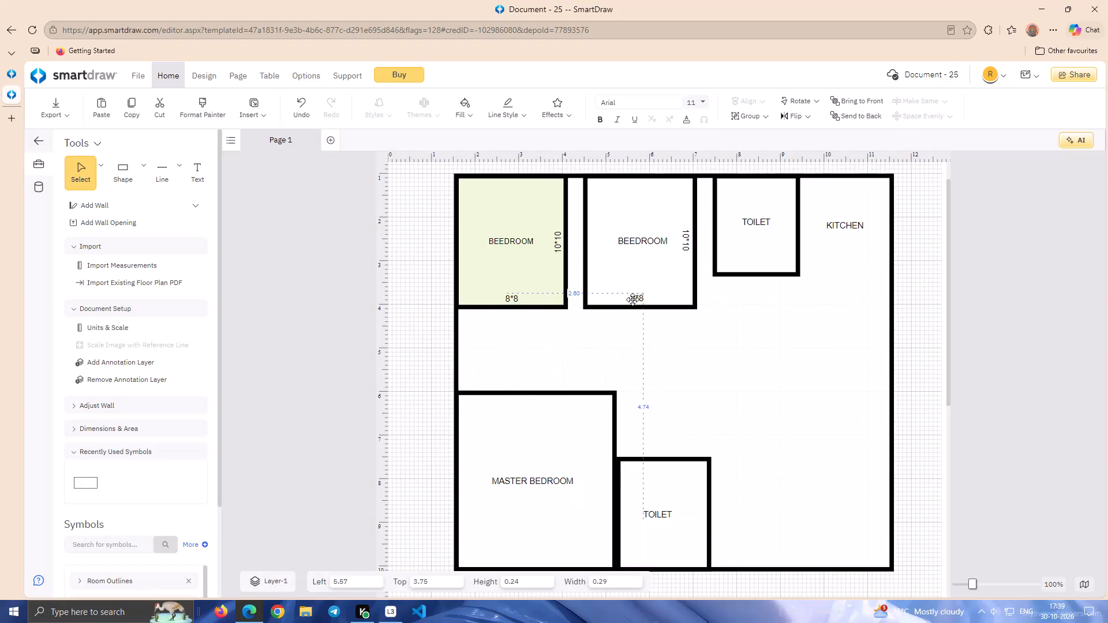
{"action": "left_click_drag", "start_coordinate": [632, 299], "coordinate": [636, 300]}
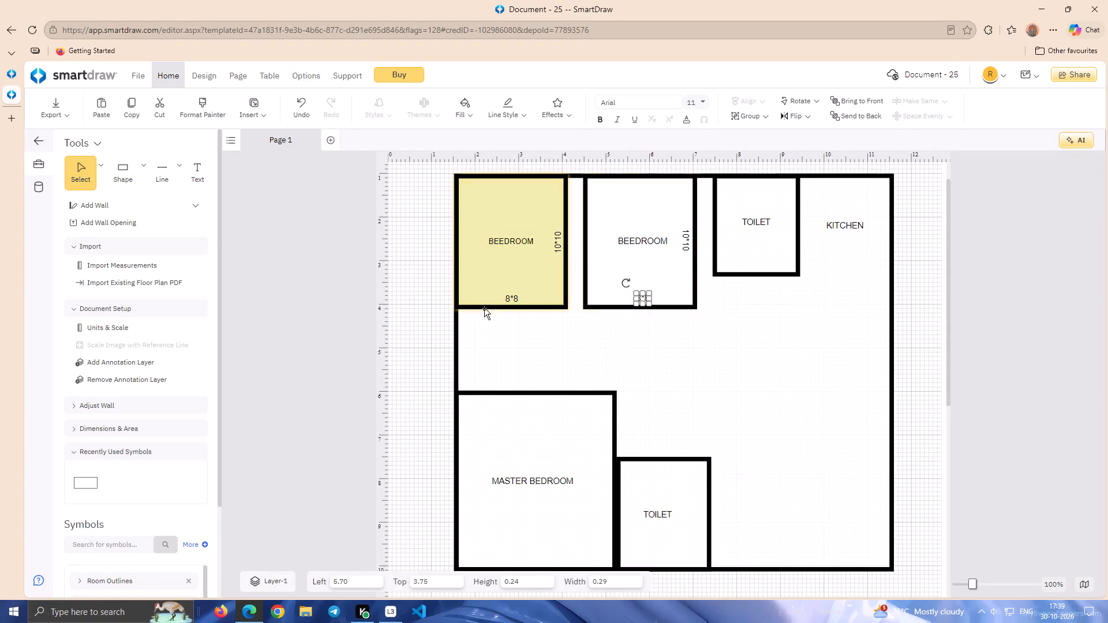
{"action": "left_click", "coordinate": [425, 311]}
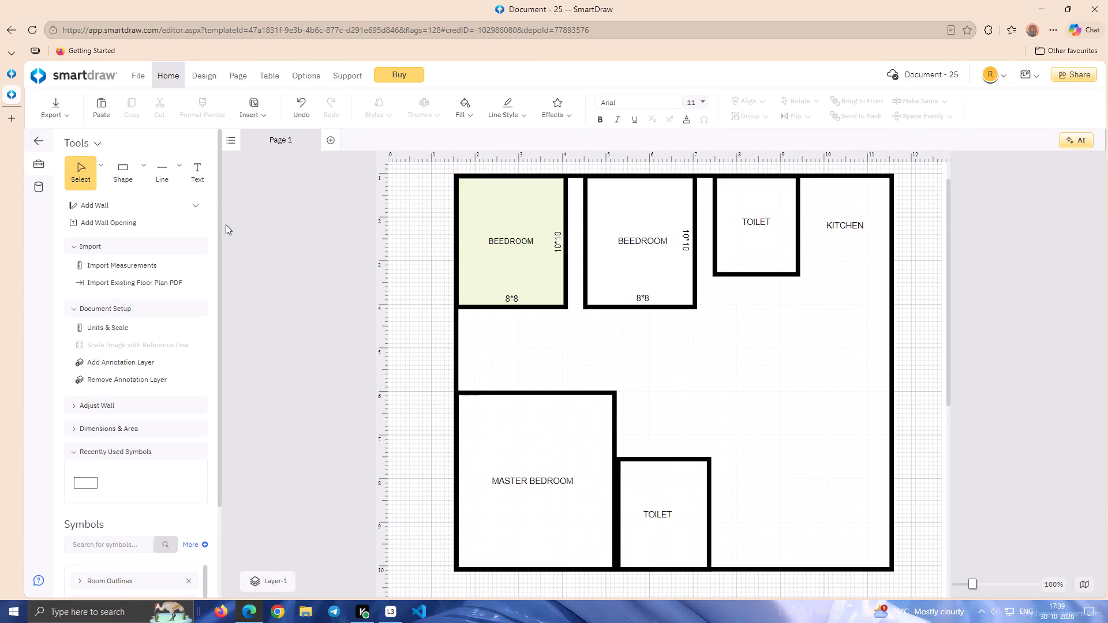
Add two text labels, 5*5 and 4*4, in the blank margin beside the filled bedroom.
{"action": "left_click", "coordinate": [197, 184]}
{"action": "left_click", "coordinate": [402, 290]}
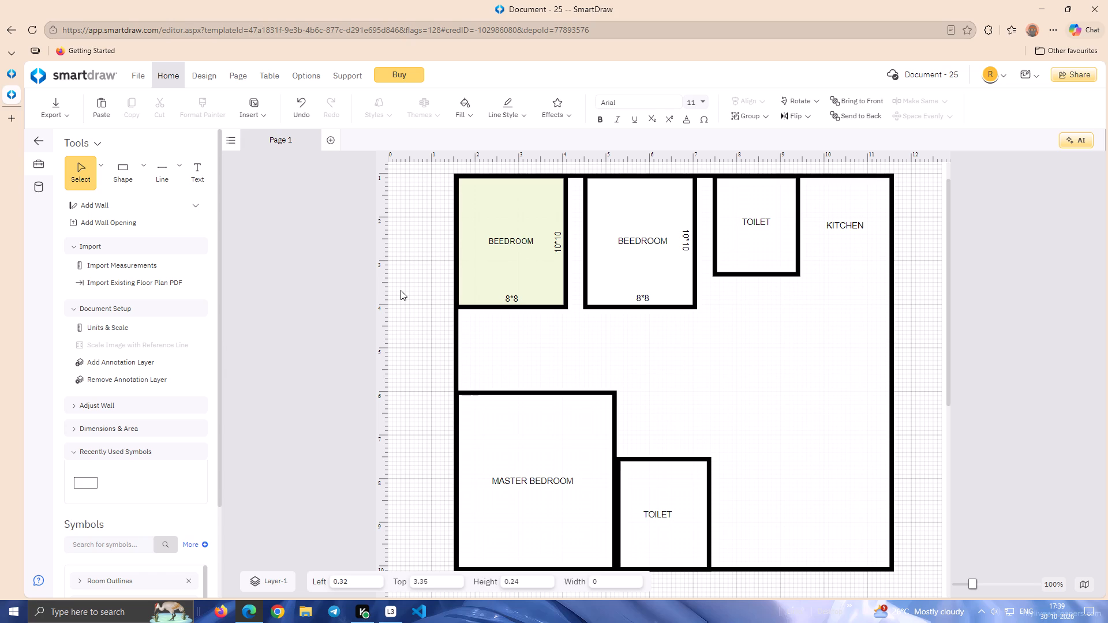
{"action": "key", "text": "5"}
{"action": "type", "text": "*5"}
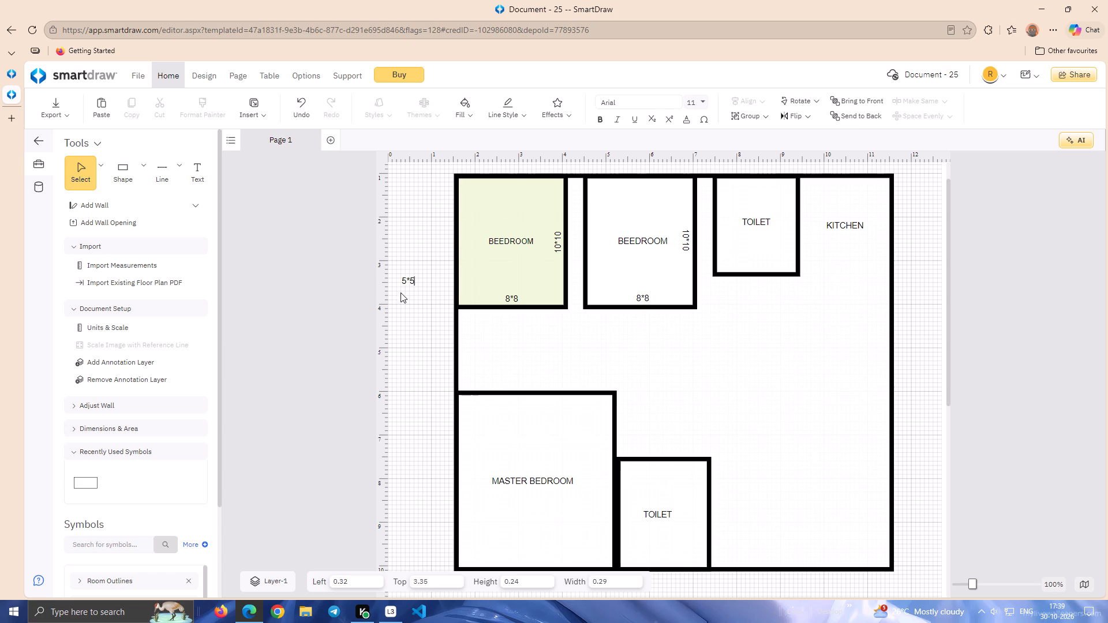
{"action": "left_click", "coordinate": [398, 303]}
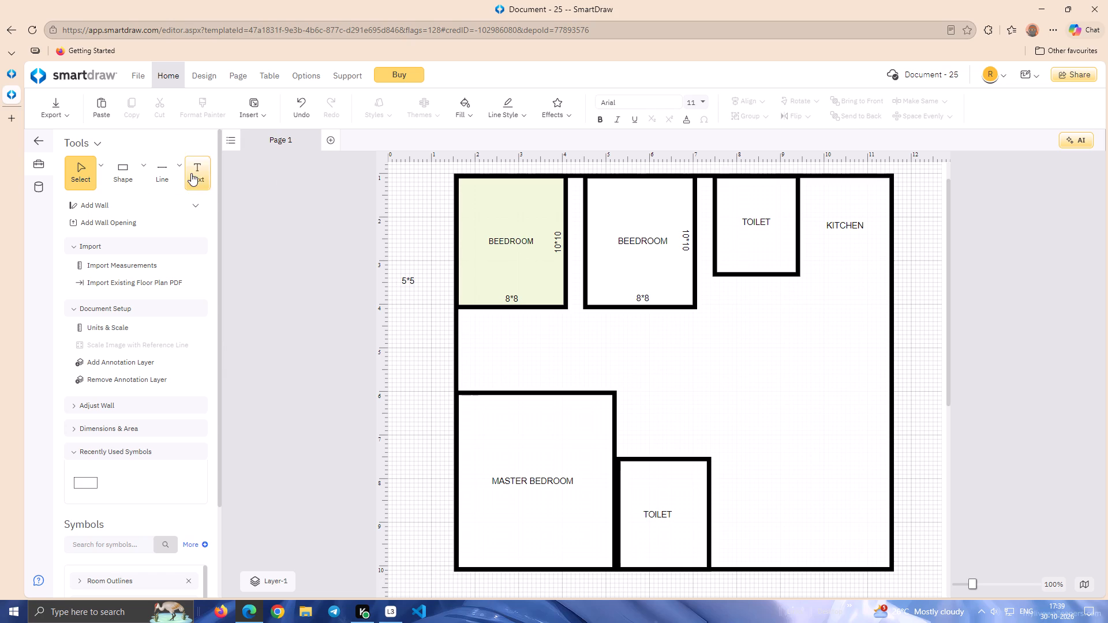
{"action": "left_click", "coordinate": [193, 172]}
{"action": "left_click", "coordinate": [406, 315]}
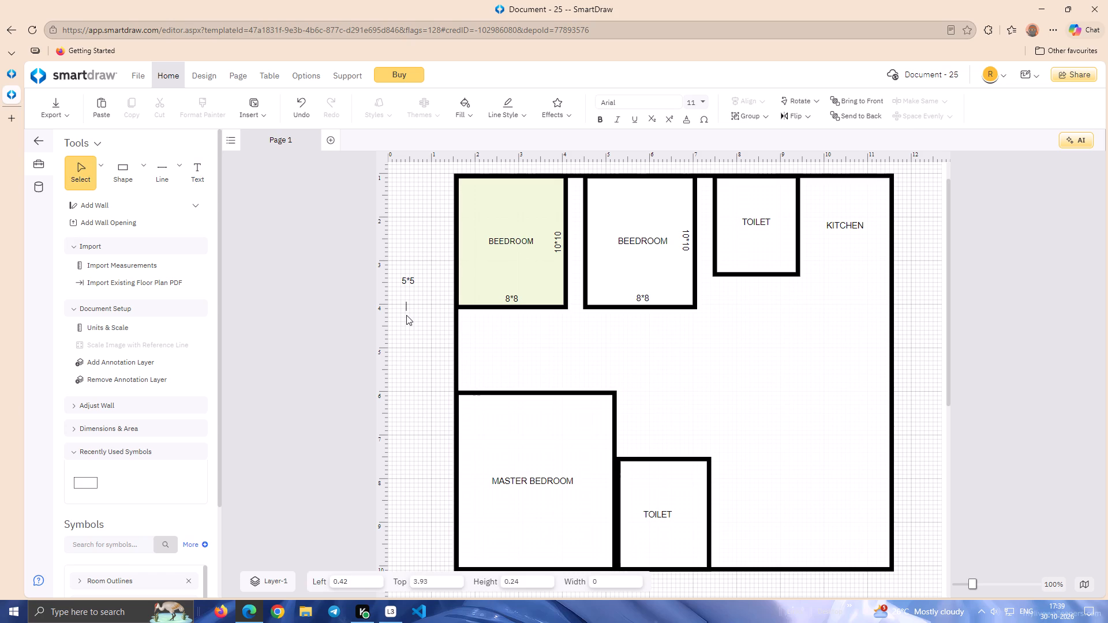
{"action": "type", "text": "4*4"}
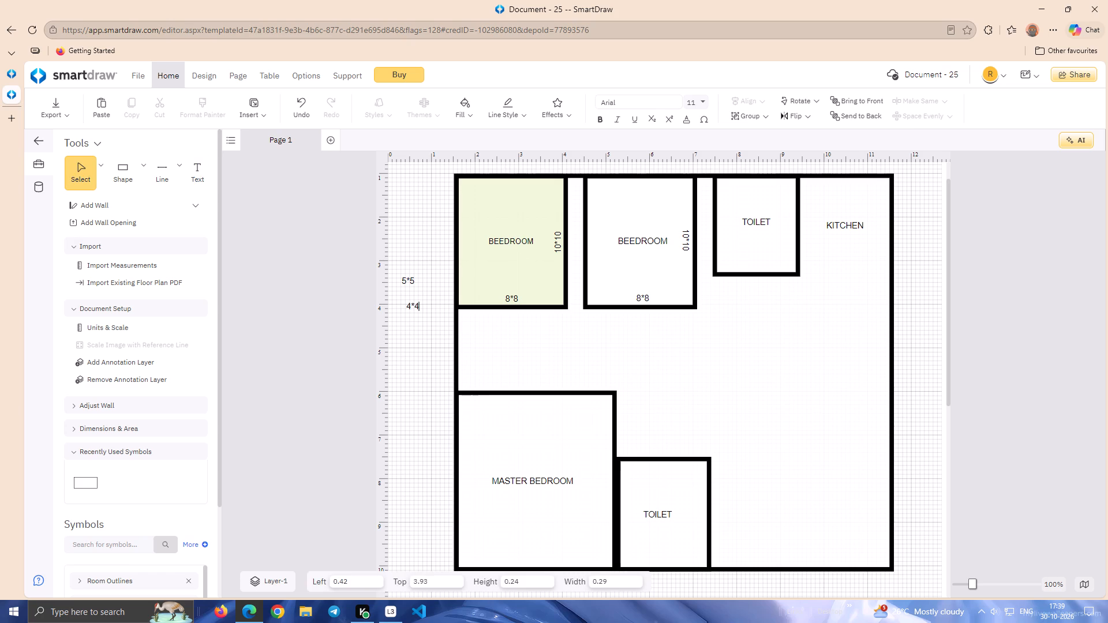
{"action": "left_click", "coordinate": [407, 317]}
Move the 5*5 label into the toilet beside the kitchen, rotate it vertically, and set it along the right wall.
{"action": "left_click_drag", "start_coordinate": [405, 284], "coordinate": [761, 243]}
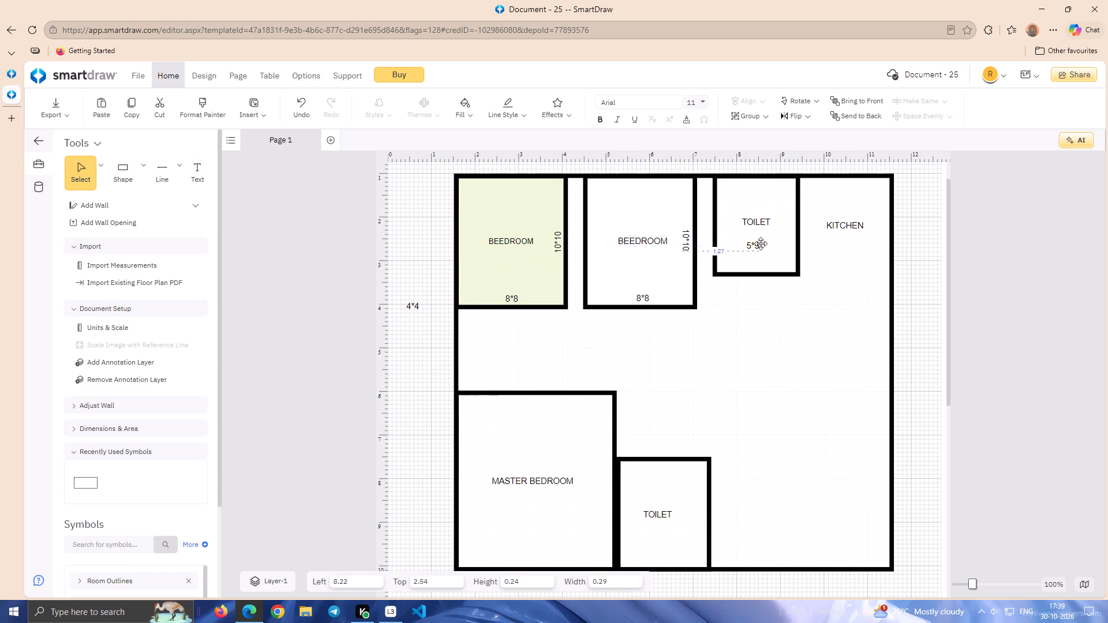
{"action": "left_click_drag", "start_coordinate": [761, 243], "coordinate": [768, 242]}
{"action": "left_click_drag", "start_coordinate": [754, 228], "coordinate": [782, 223]}
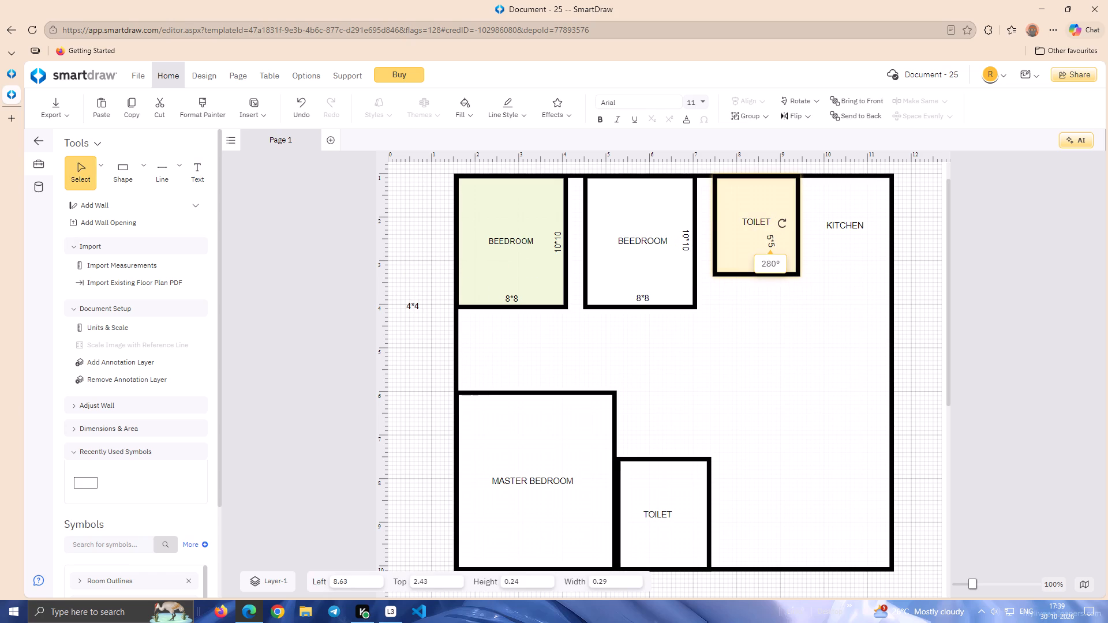
{"action": "left_click_drag", "start_coordinate": [782, 223], "coordinate": [783, 225]}
{"action": "left_click_drag", "start_coordinate": [770, 242], "coordinate": [790, 243]}
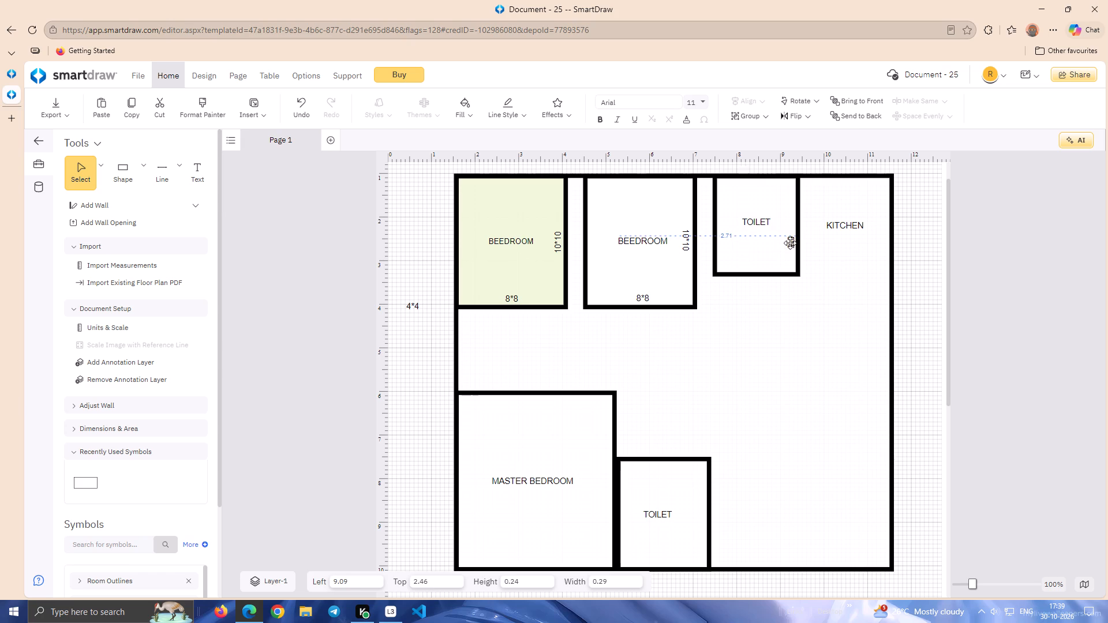
{"action": "left_click_drag", "start_coordinate": [790, 243], "coordinate": [790, 242]}
Move the 4*4 label under the name of the toilet beside the kitchen, just above its bottom wall.
{"action": "left_click", "coordinate": [410, 306]}
{"action": "left_click_drag", "start_coordinate": [410, 306], "coordinate": [739, 268]}
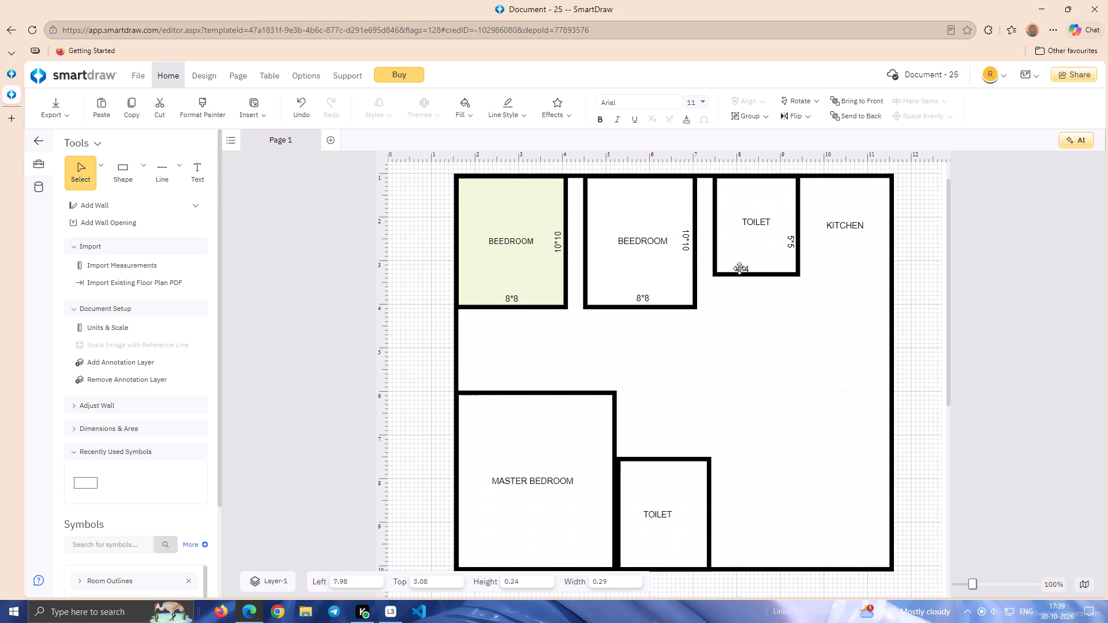
{"action": "left_click_drag", "start_coordinate": [739, 268], "coordinate": [752, 265]}
{"action": "left_click_drag", "start_coordinate": [752, 265], "coordinate": [752, 266]}
{"action": "key", "text": "Down"}
{"action": "key", "text": "Down"}
{"action": "left_click", "coordinate": [909, 270]}
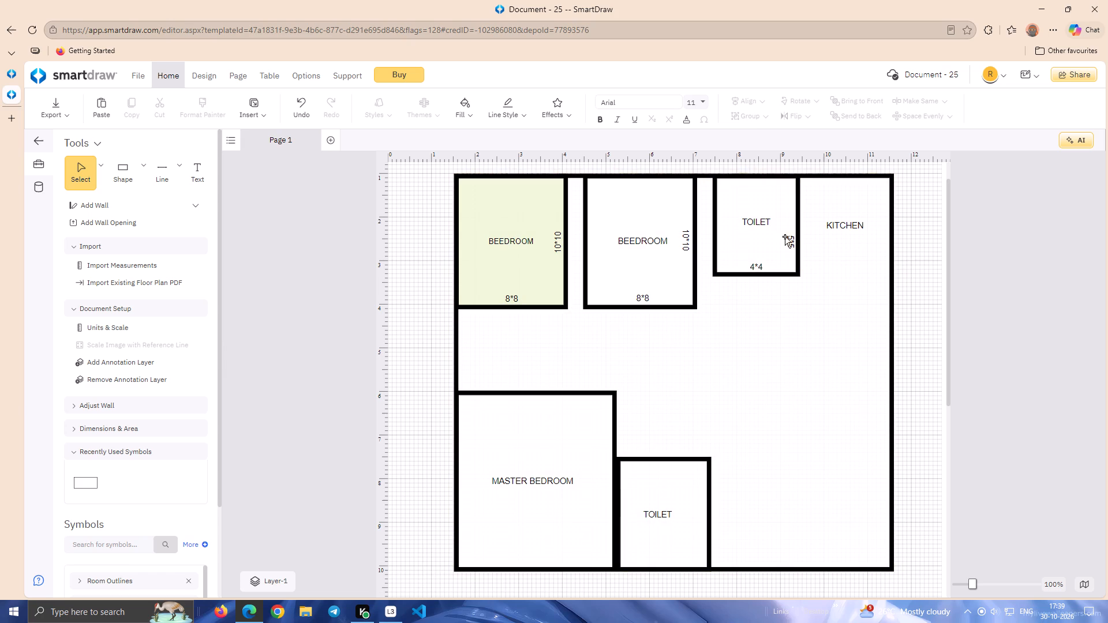
Nudge the vertical 5*5 label up along the toilet's right wall to about level with the TOILET name.
{"action": "left_click", "coordinate": [791, 238]}
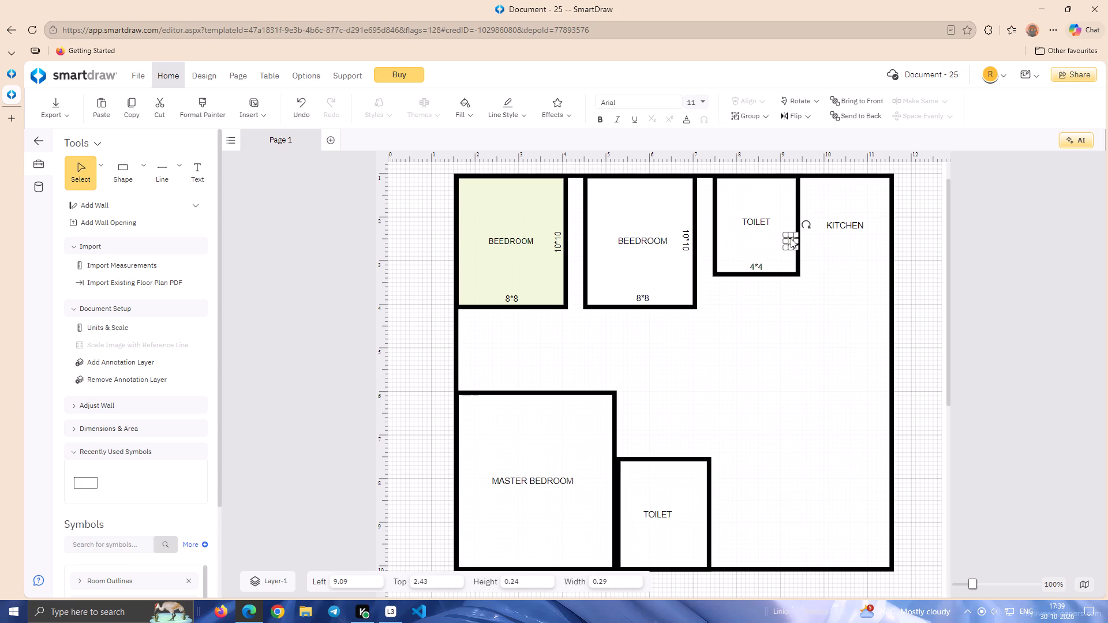
{"action": "key", "text": "Up"}
{"action": "key", "text": "Up"}
{"action": "key", "text": "Up"}
{"action": "key", "text": "Up"}
{"action": "key", "text": "Up"}
{"action": "key", "text": "Up"}
{"action": "key", "text": "Up"}
{"action": "key", "text": "Up"}
{"action": "key", "text": "Up"}
{"action": "key", "text": "Up"}
{"action": "key", "text": "Up"}
{"action": "key", "text": "Up"}
{"action": "key", "text": "Up"}
{"action": "key", "text": "Up"}
{"action": "key", "text": "Up"}
{"action": "key", "text": "Up"}
{"action": "key", "text": "Up"}
{"action": "key", "text": "Up"}
{"action": "key", "text": "Up"}
{"action": "key", "text": "Up"}
{"action": "left_click", "coordinate": [920, 228]}
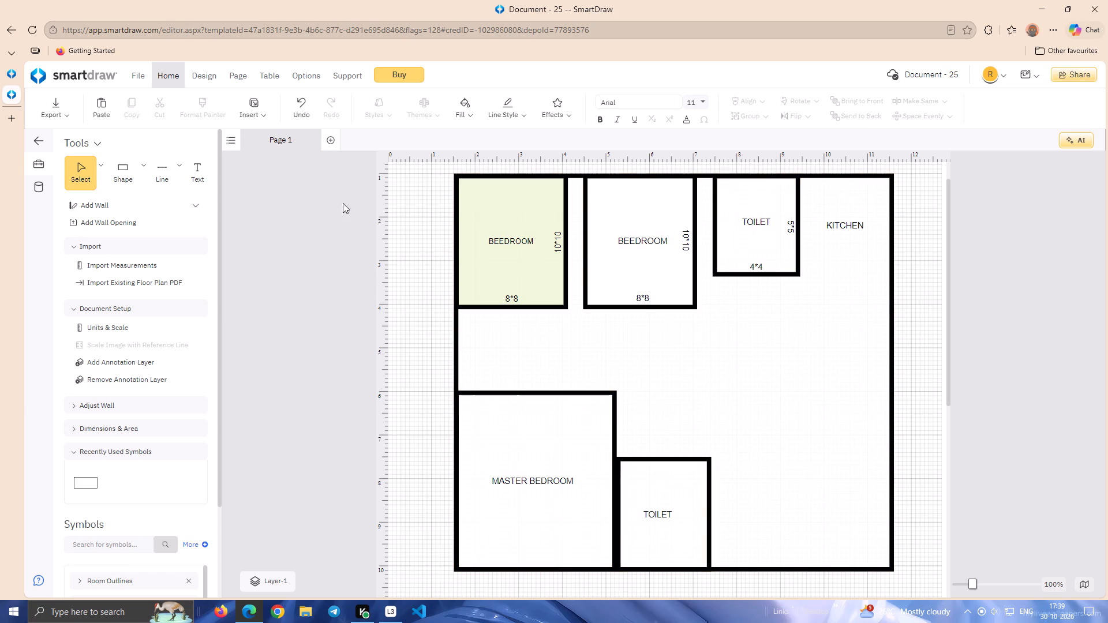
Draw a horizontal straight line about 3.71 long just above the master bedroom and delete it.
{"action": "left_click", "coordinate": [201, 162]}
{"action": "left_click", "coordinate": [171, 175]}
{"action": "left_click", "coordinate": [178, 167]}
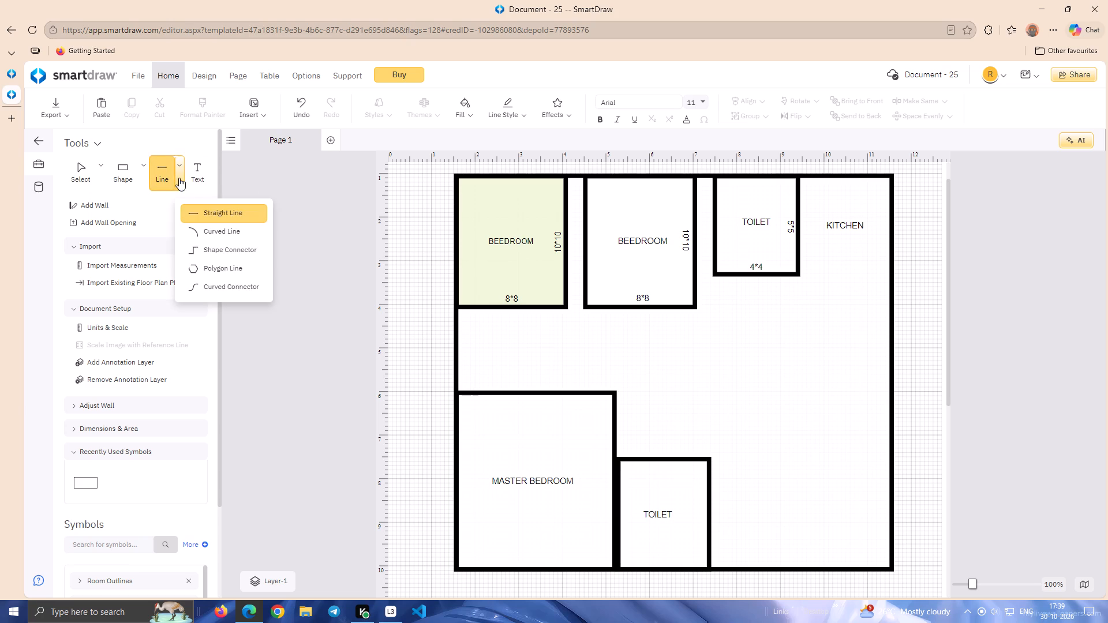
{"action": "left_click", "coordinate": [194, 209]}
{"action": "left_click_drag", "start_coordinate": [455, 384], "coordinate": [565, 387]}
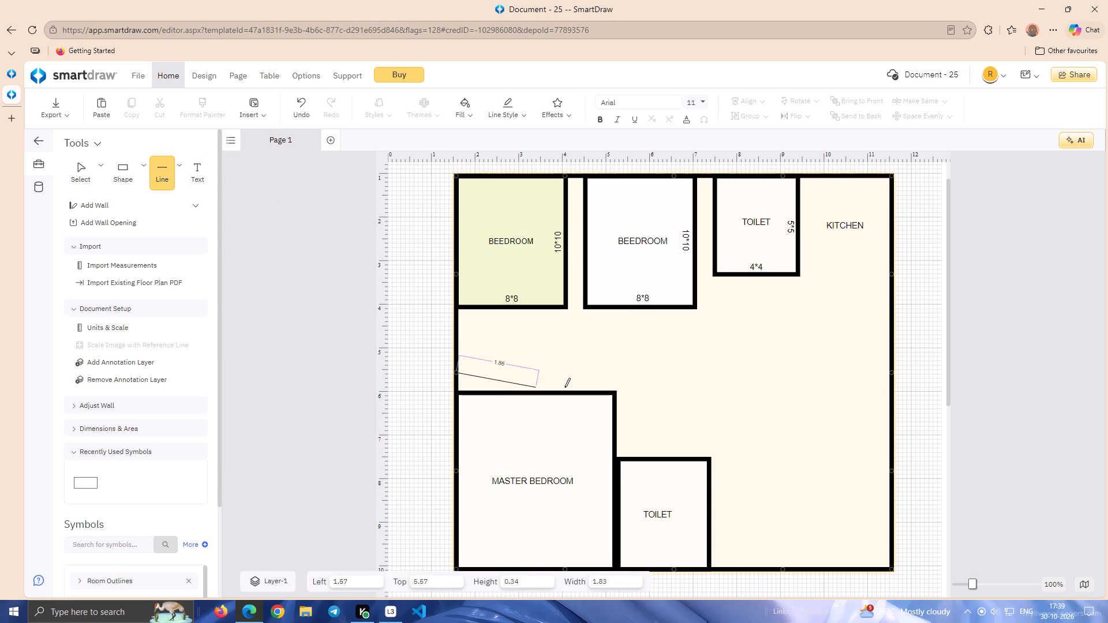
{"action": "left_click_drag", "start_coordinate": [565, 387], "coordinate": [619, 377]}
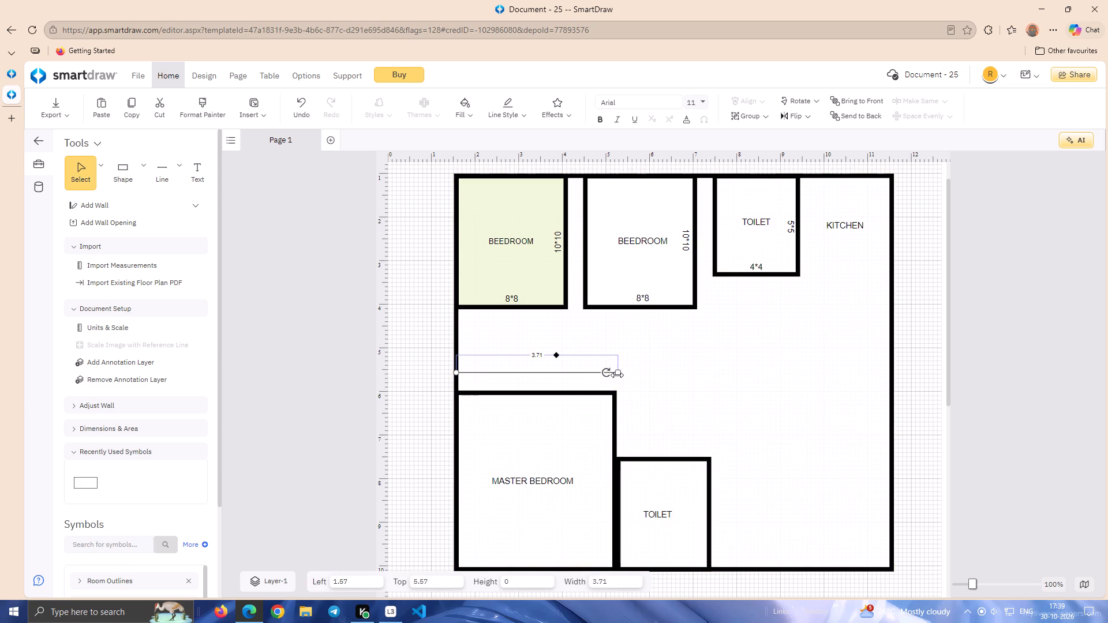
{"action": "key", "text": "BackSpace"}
Add two text labels reading 18*18 and 14*14 in the blank area outside the plan's left wall.
{"action": "left_click", "coordinate": [196, 175]}
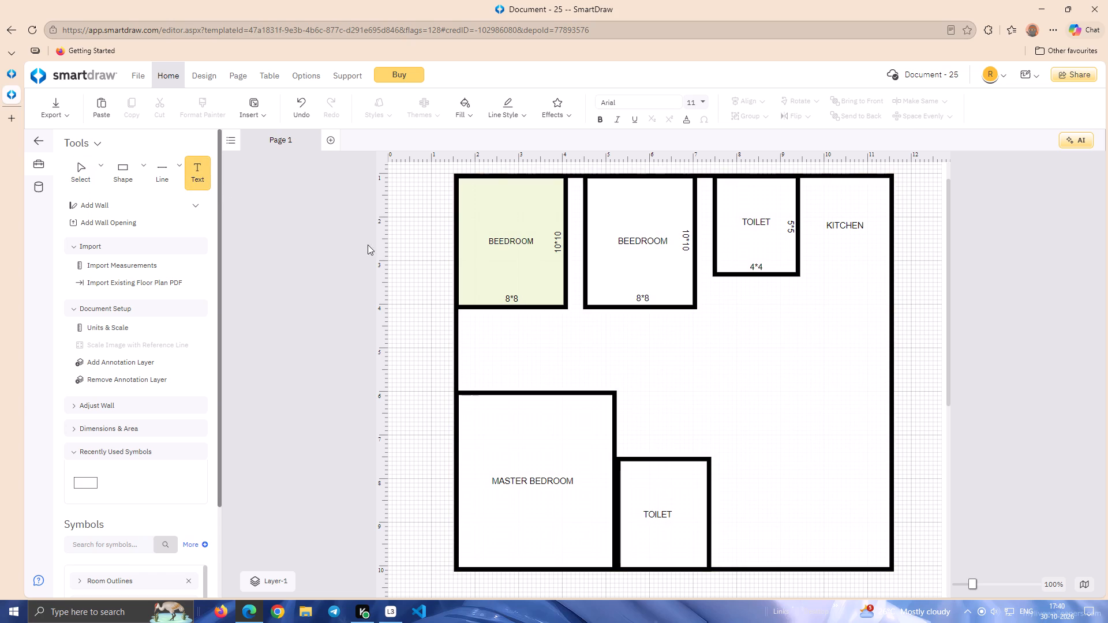
{"action": "left_click", "coordinate": [399, 355]}
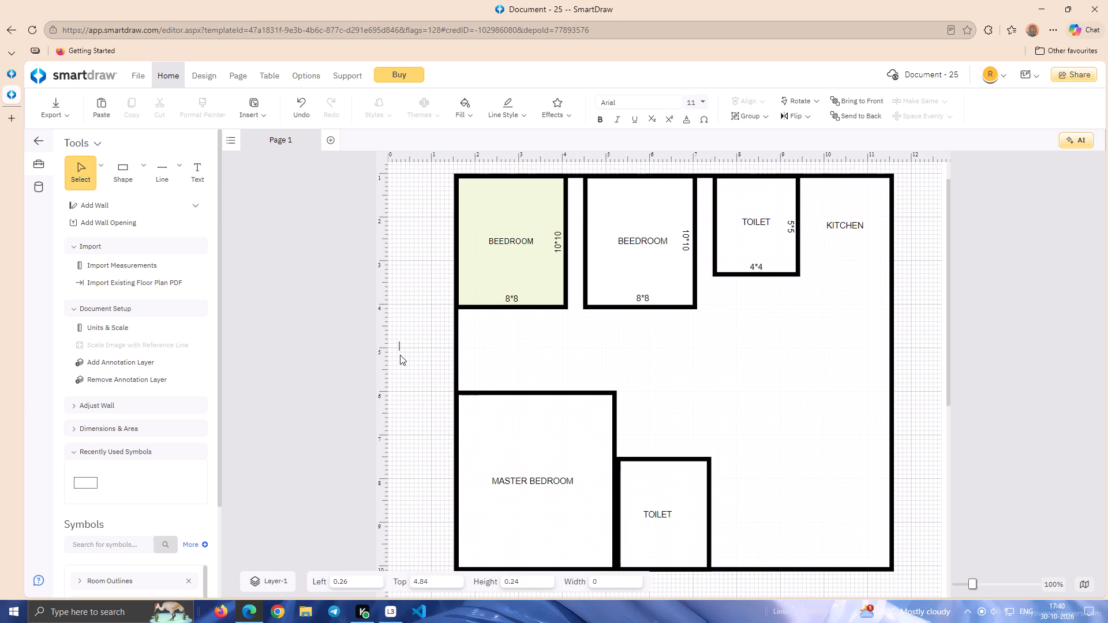
{"action": "type", "text": "18"}
{"action": "key", "text": "asterisk"}
{"action": "type", "text": "18"}
{"action": "left_click", "coordinate": [400, 389]}
{"action": "left_click", "coordinate": [194, 181]}
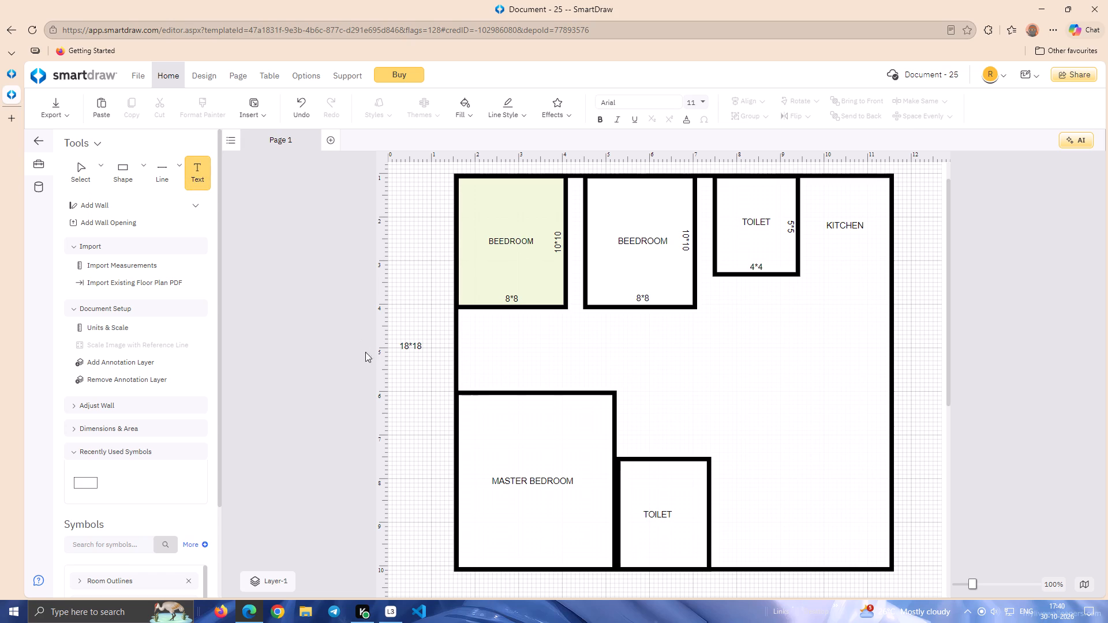
{"action": "left_click", "coordinate": [402, 391]}
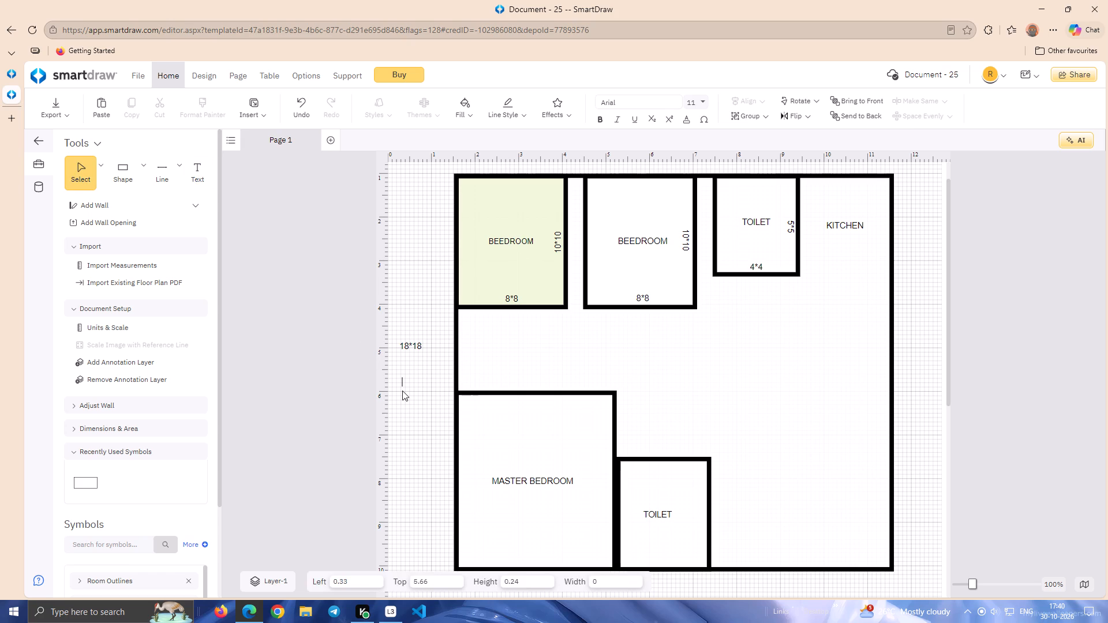
{"action": "type", "text": "14*1"}
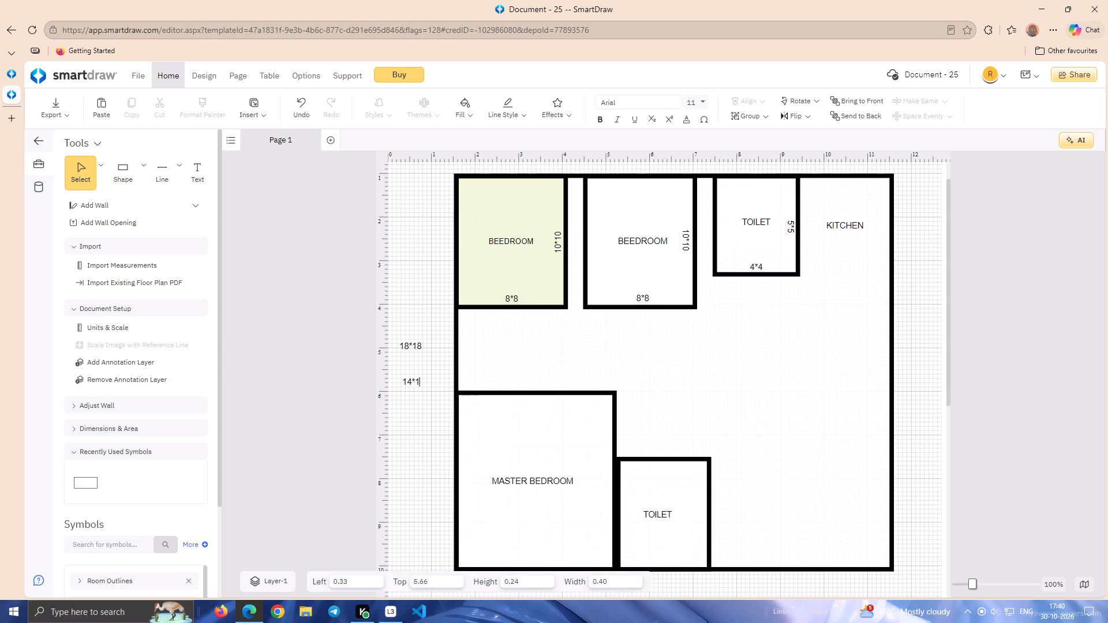
{"action": "key", "text": "4"}
{"action": "left_click", "coordinate": [409, 394]}
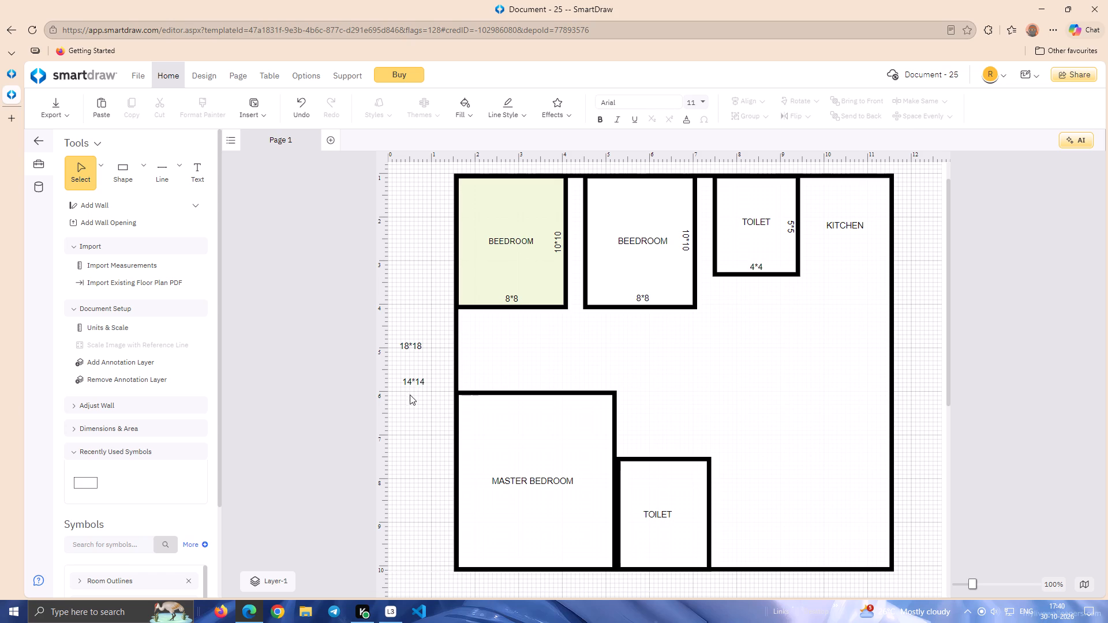
Move the 14*14 label into the master bedroom, just below its top wall.
{"action": "left_click_drag", "start_coordinate": [420, 381], "coordinate": [537, 401]}
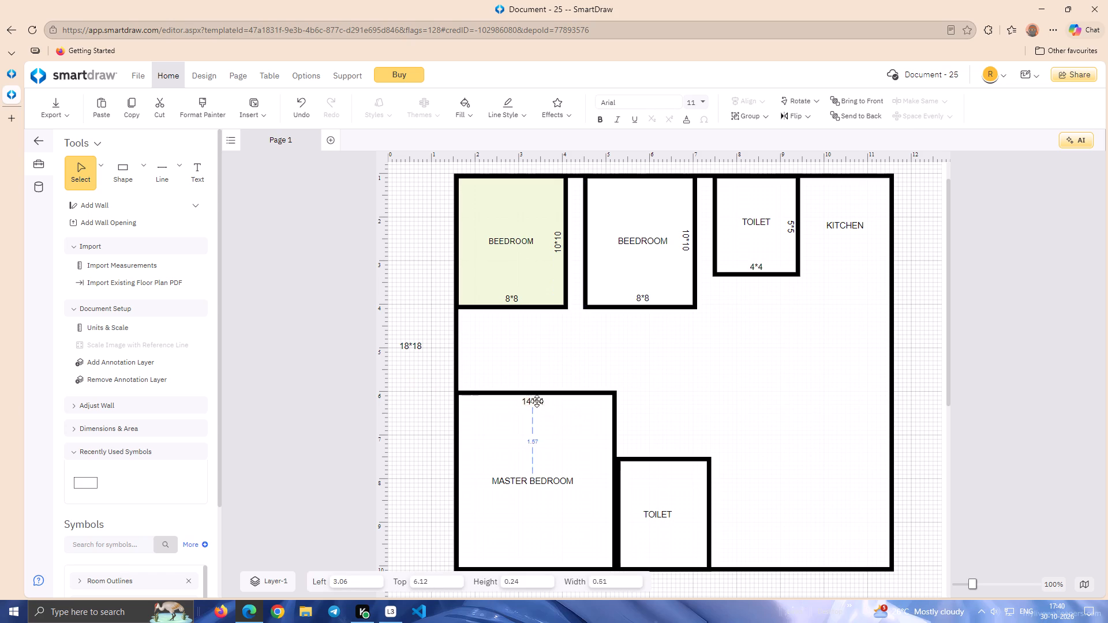
{"action": "left_click_drag", "start_coordinate": [537, 401], "coordinate": [534, 399]}
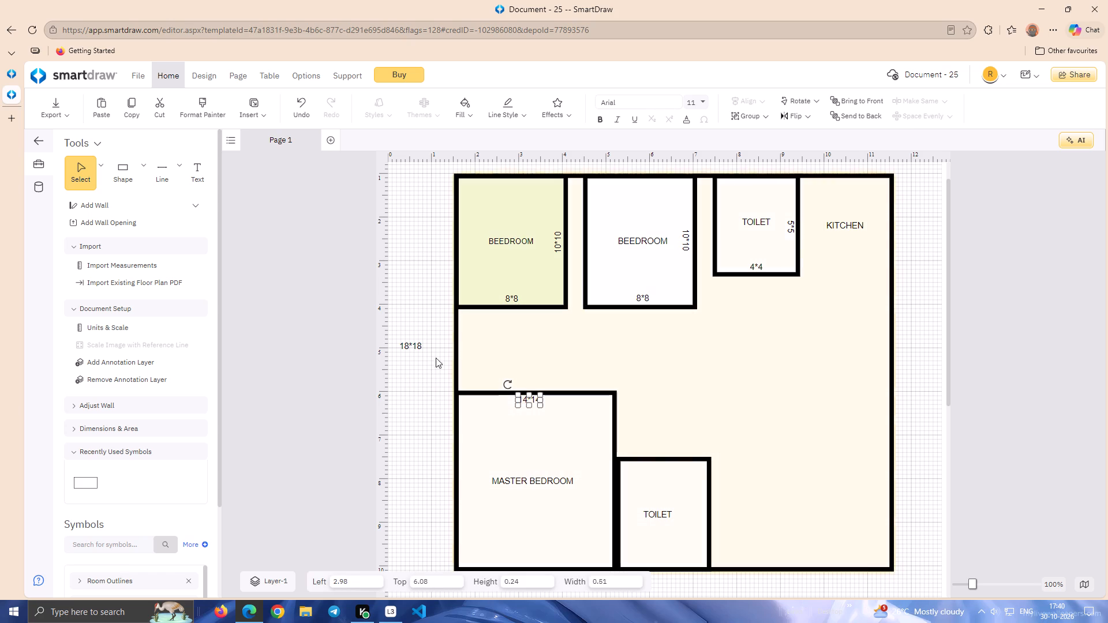
Move the 18*18 label into the master bedroom, rotate it to 270°, and set it along the left wall level with the room name.
{"action": "left_click_drag", "start_coordinate": [413, 344], "coordinate": [600, 494]}
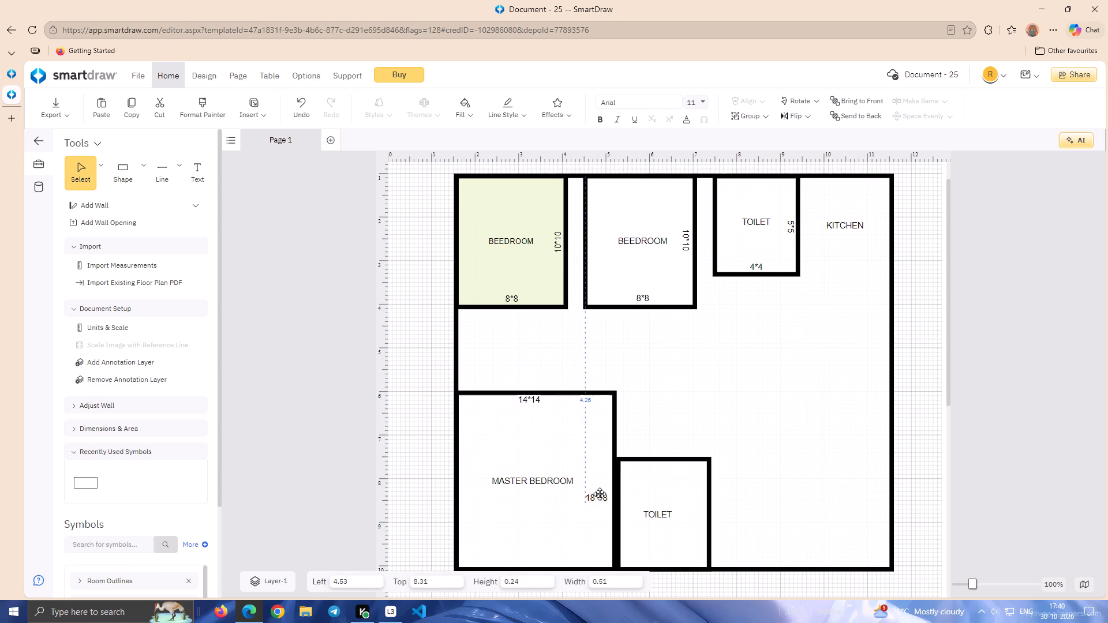
{"action": "left_click_drag", "start_coordinate": [600, 494], "coordinate": [599, 494]}
{"action": "left_click_drag", "start_coordinate": [575, 481], "coordinate": [609, 476]}
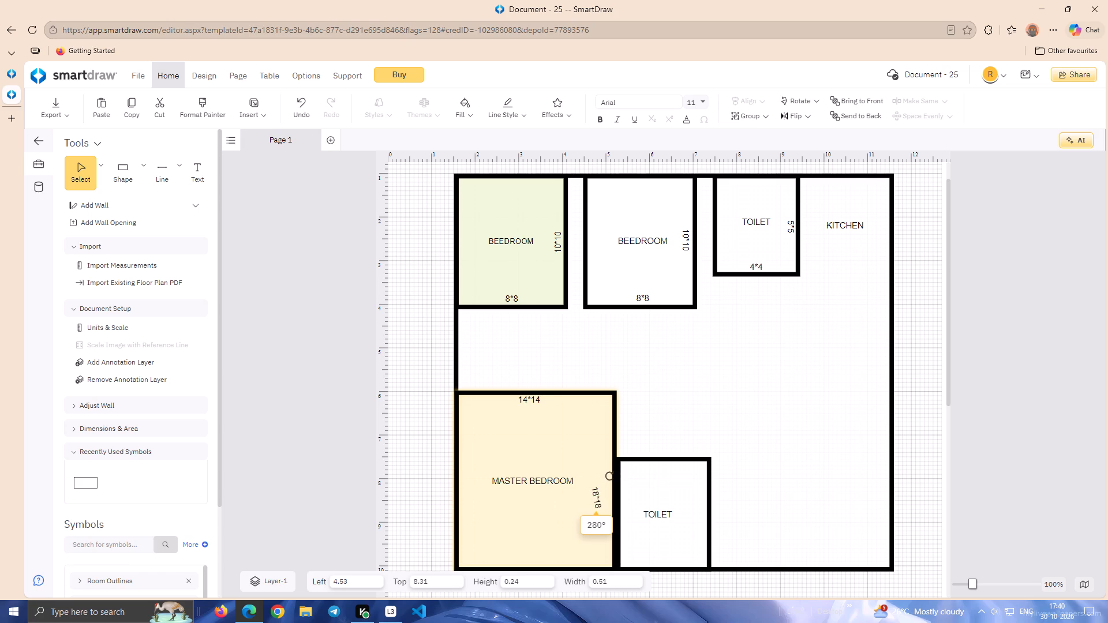
{"action": "left_click_drag", "start_coordinate": [609, 476], "coordinate": [612, 479]}
{"action": "left_click", "coordinate": [613, 481]}
{"action": "left_click_drag", "start_coordinate": [597, 498], "coordinate": [514, 485]}
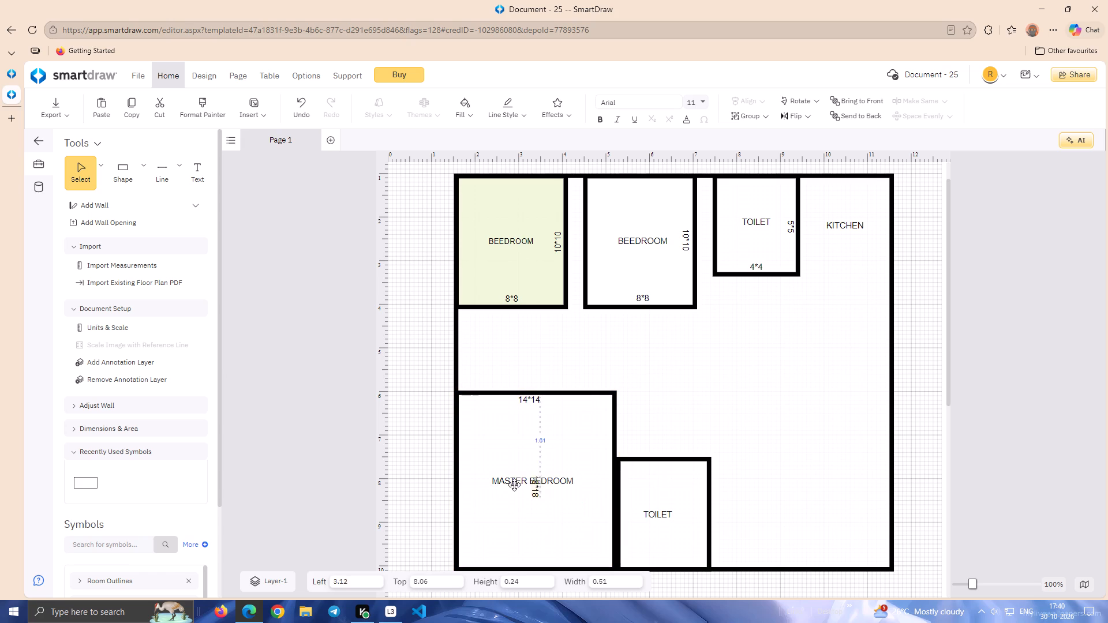
{"action": "left_click_drag", "start_coordinate": [514, 485], "coordinate": [465, 479]}
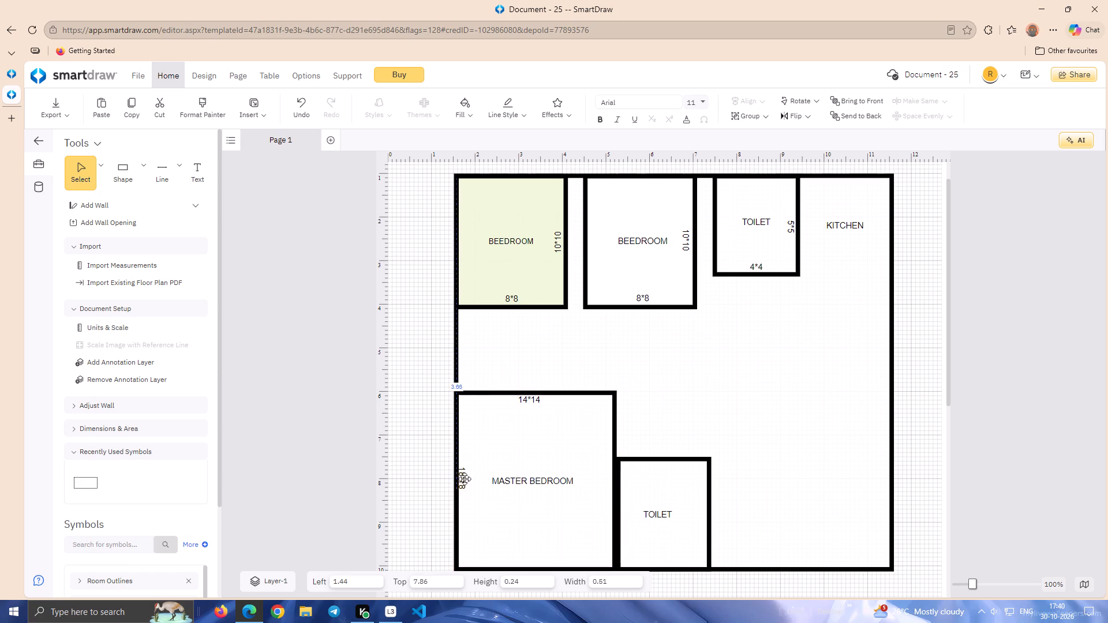
{"action": "left_click_drag", "start_coordinate": [465, 479], "coordinate": [467, 478]}
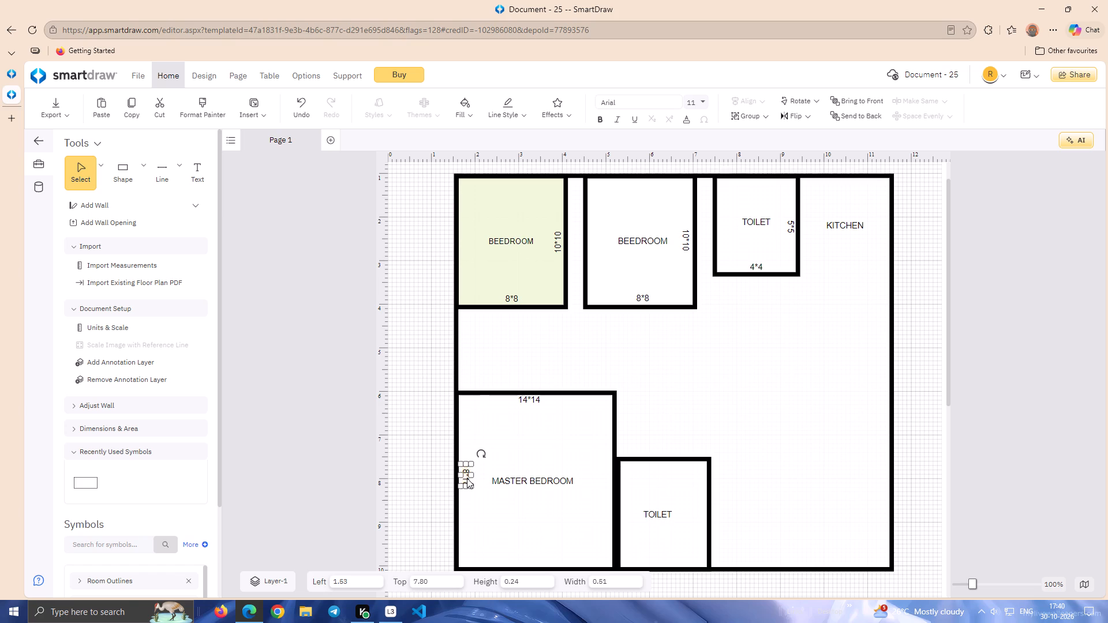
{"action": "key", "text": "Down"}
{"action": "key", "text": "Down"}
{"action": "key", "text": "Left"}
{"action": "key", "text": "Left"}
{"action": "left_click", "coordinate": [437, 459]}
Nudge the 14*14 label slightly right to centre it above the MASTER BEDROOM name.
{"action": "left_click", "coordinate": [535, 401]}
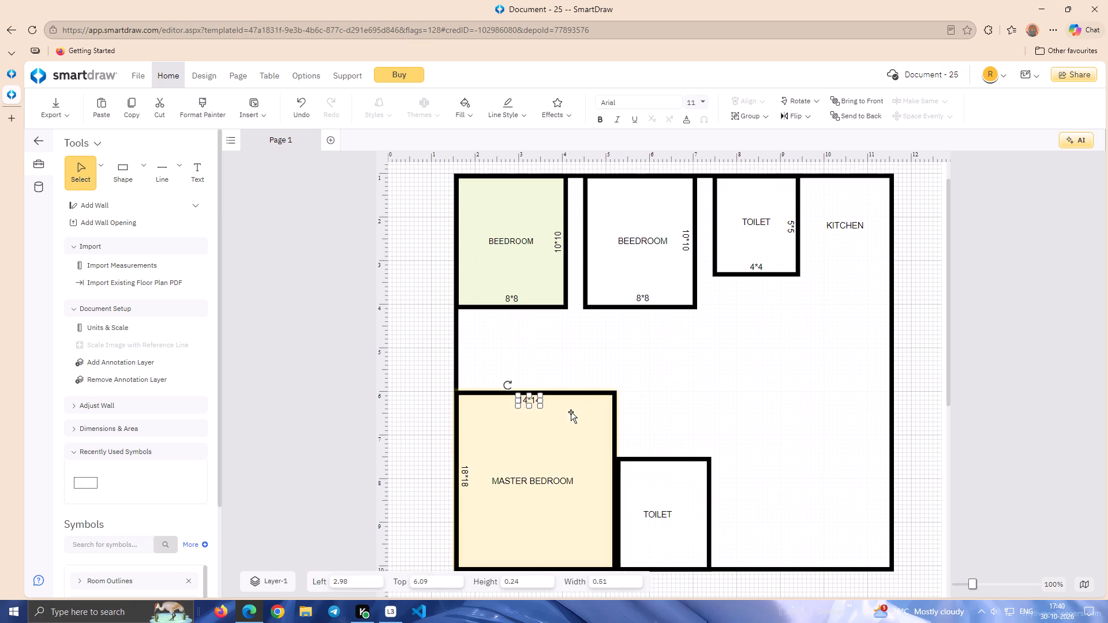
{"action": "key", "text": "Right"}
{"action": "key", "text": "Right"}
{"action": "key", "text": "Right"}
{"action": "key", "text": "Right"}
{"action": "key", "text": "Right"}
{"action": "left_click", "coordinate": [371, 357]}
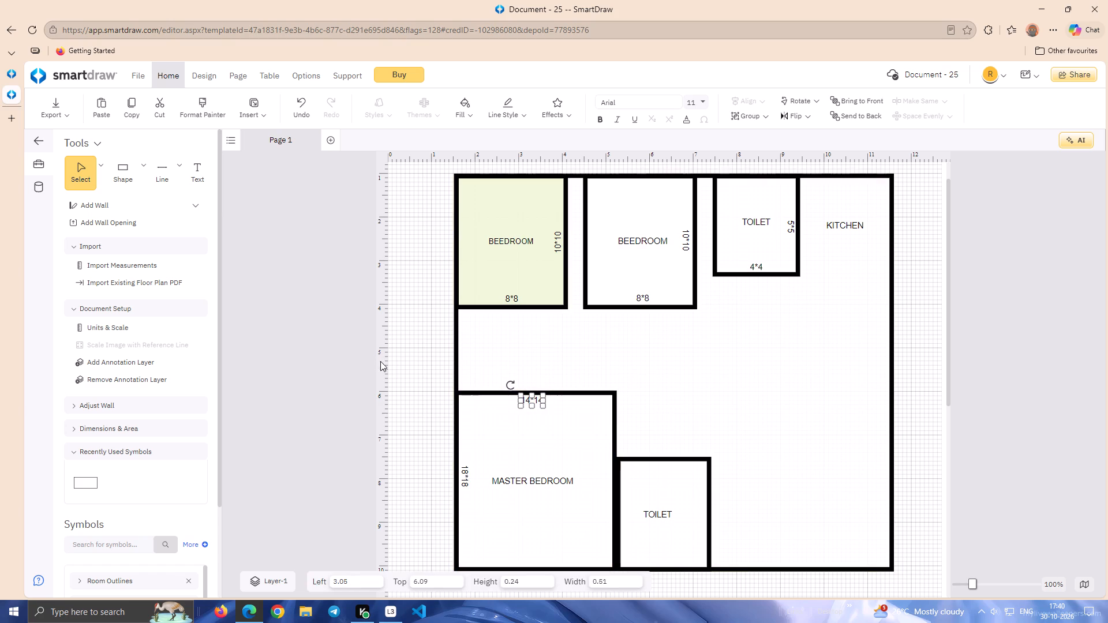
{"action": "left_click", "coordinate": [392, 363]}
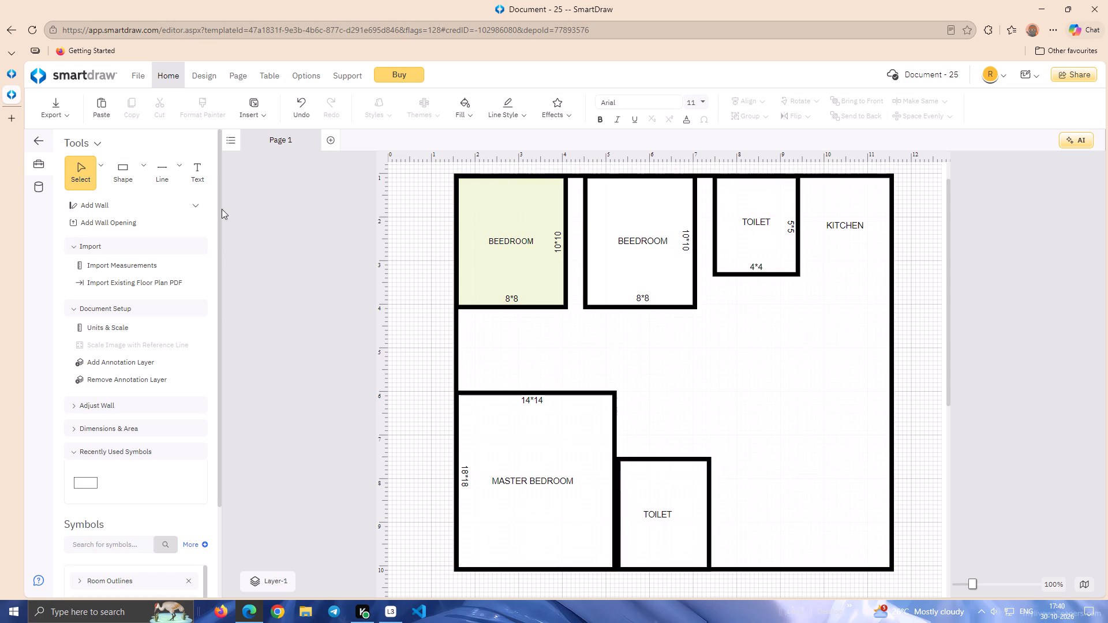
Add two text labels reading 6*6 and 4*4 in the blank area outside the plan's left wall.
{"action": "left_click", "coordinate": [209, 175]}
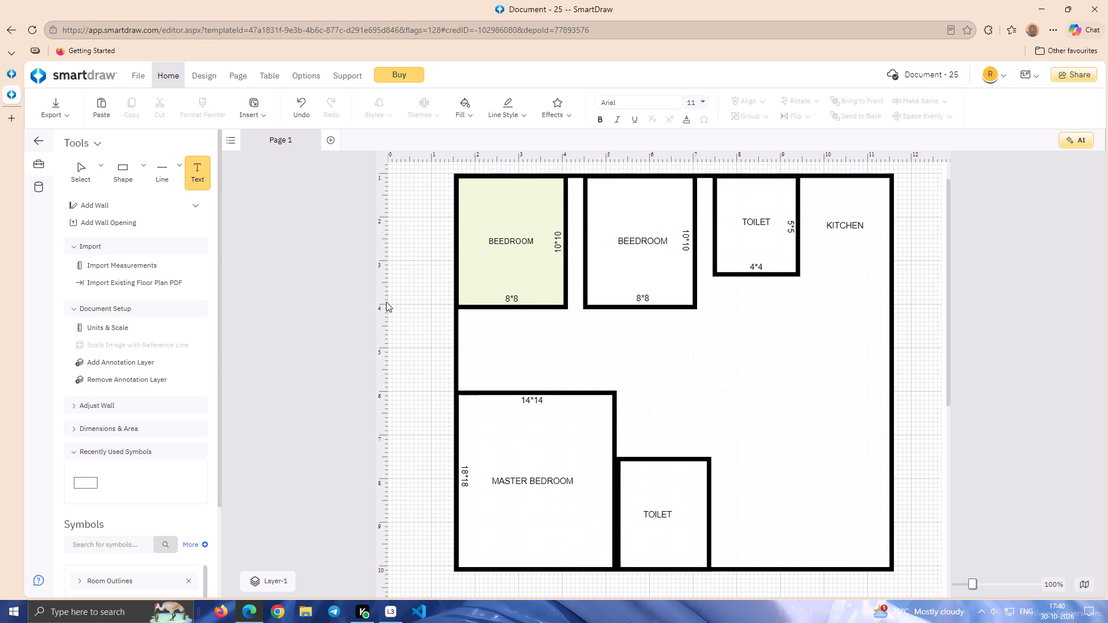
{"action": "left_click", "coordinate": [415, 306]}
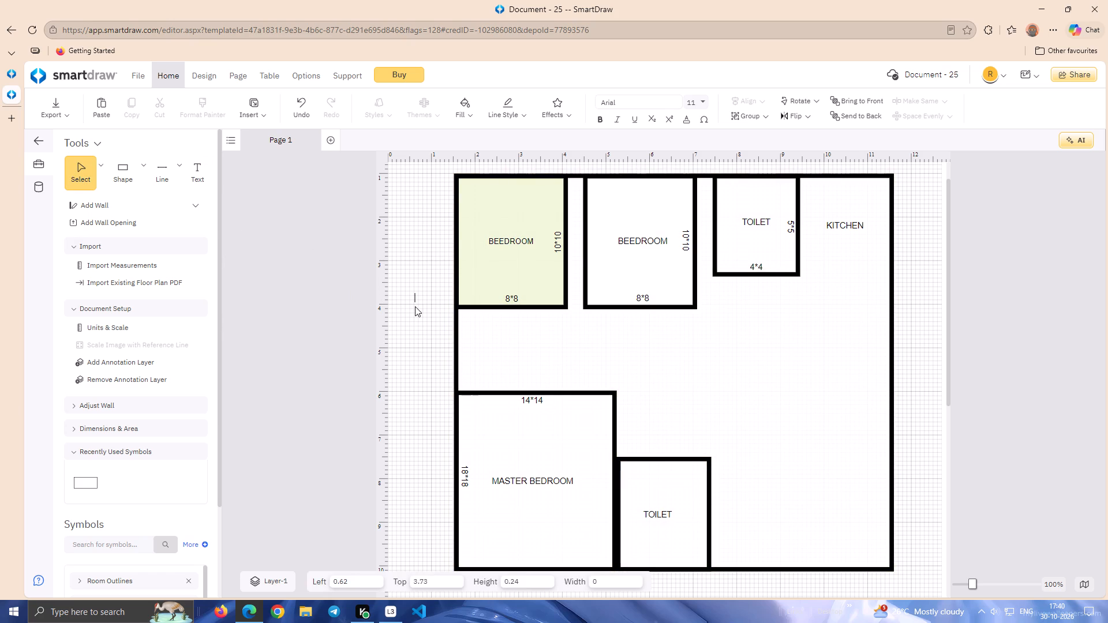
{"action": "type", "text": "6*3"}
{"action": "key", "text": "BackSpace"}
{"action": "key", "text": "6"}
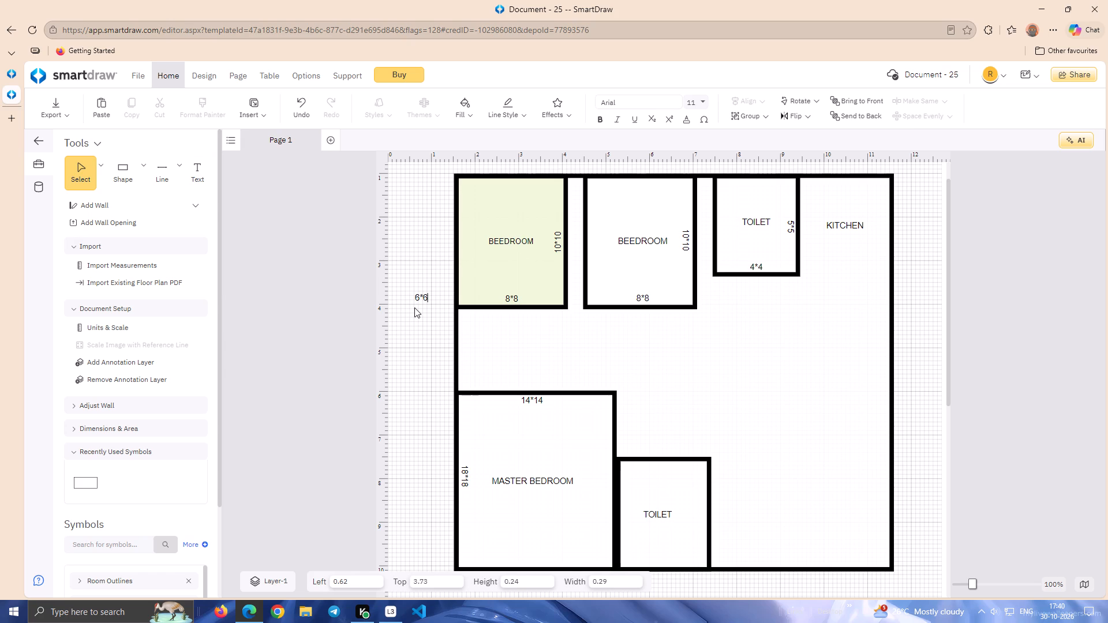
{"action": "left_click", "coordinate": [414, 307]}
{"action": "left_click", "coordinate": [202, 175]}
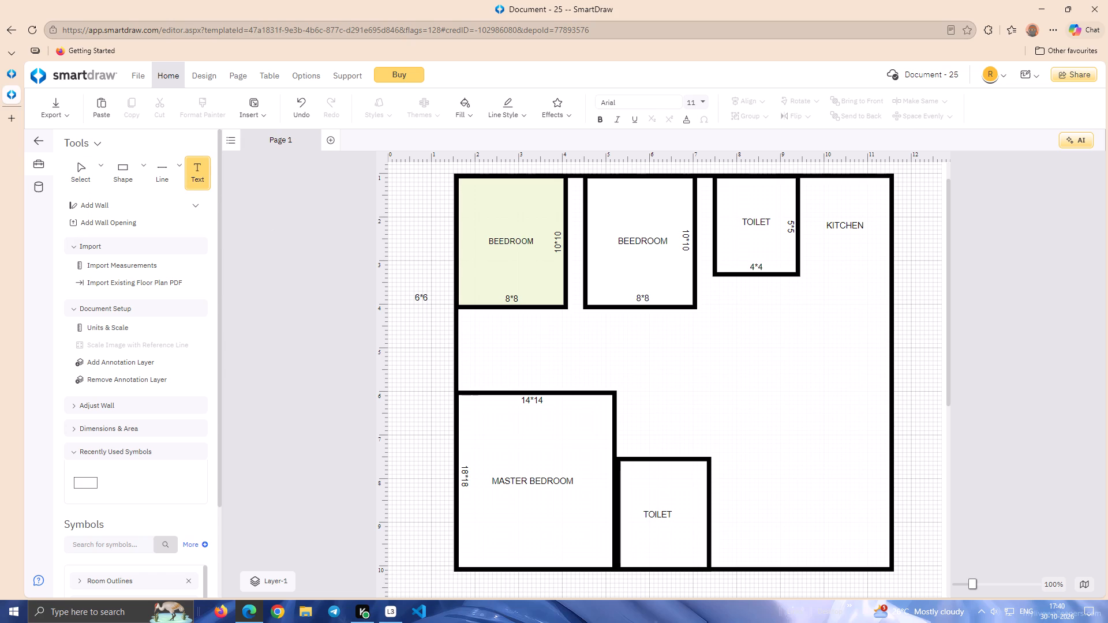
{"action": "left_click", "coordinate": [410, 344]}
{"action": "key", "text": "4"}
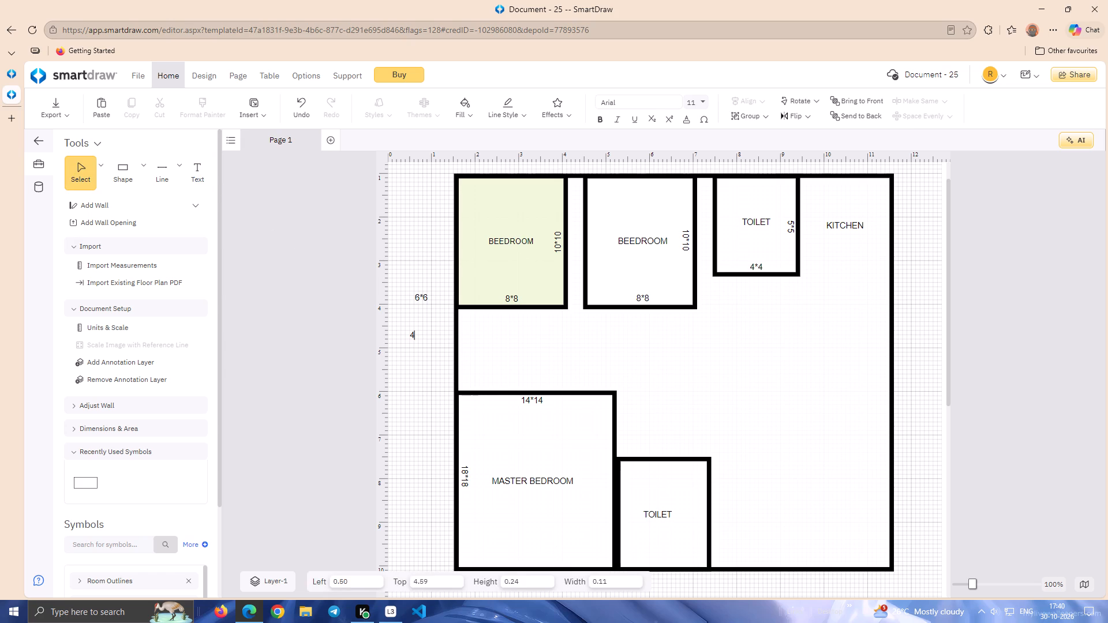
{"action": "type", "text": "*4"}
{"action": "left_click", "coordinate": [411, 344]}
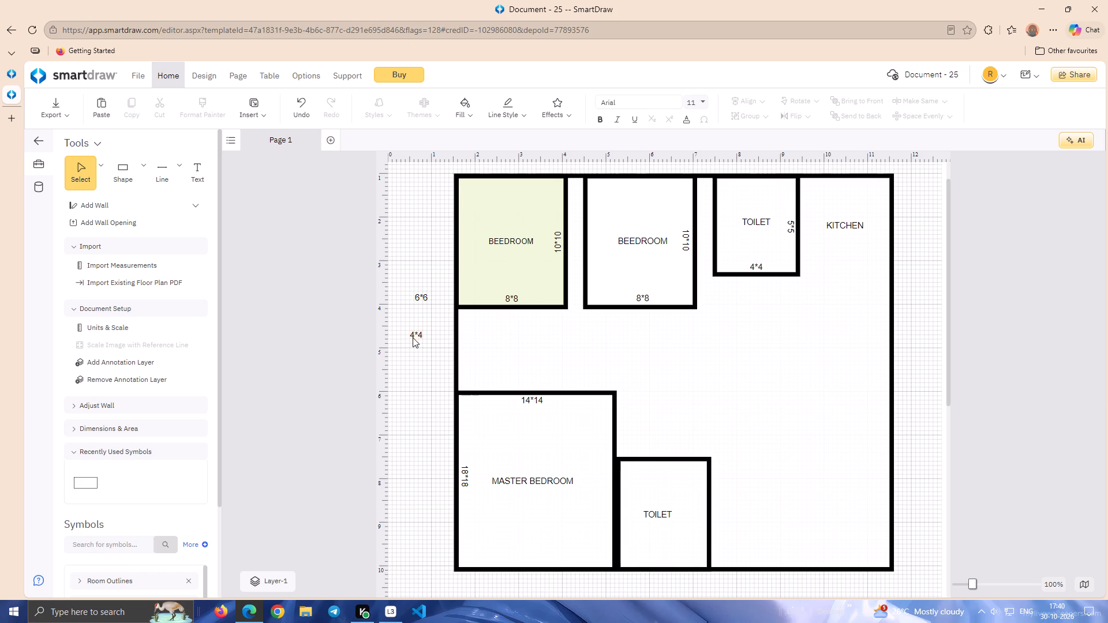
Move the new 4*4 label into the toilet beside the master bedroom, just below its top wall.
{"action": "left_click_drag", "start_coordinate": [413, 332], "coordinate": [660, 468]}
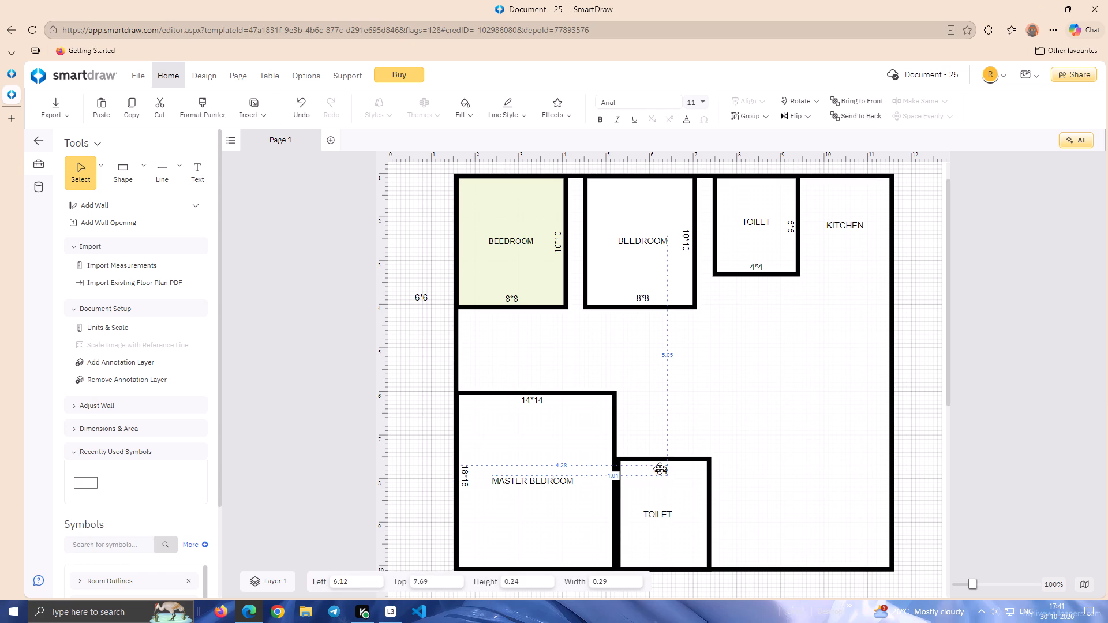
{"action": "left_click_drag", "start_coordinate": [660, 468], "coordinate": [662, 467]}
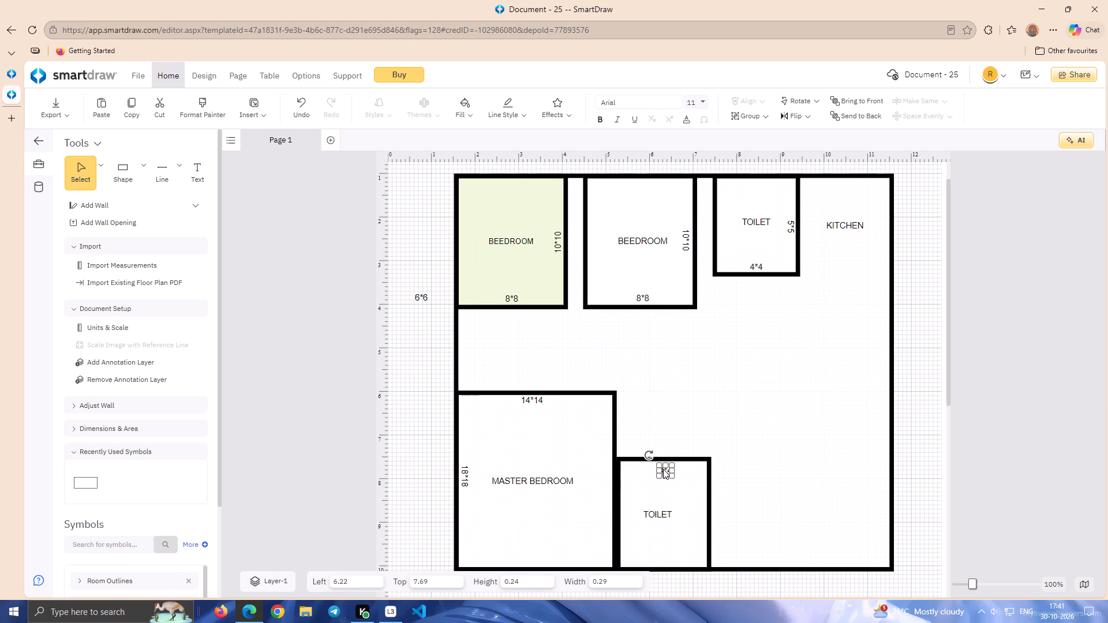
{"action": "key", "text": "Up"}
{"action": "key", "text": "Up"}
{"action": "key", "text": "Up"}
{"action": "key", "text": "Up"}
{"action": "left_click", "coordinate": [452, 391]}
{"action": "left_click", "coordinate": [421, 376]}
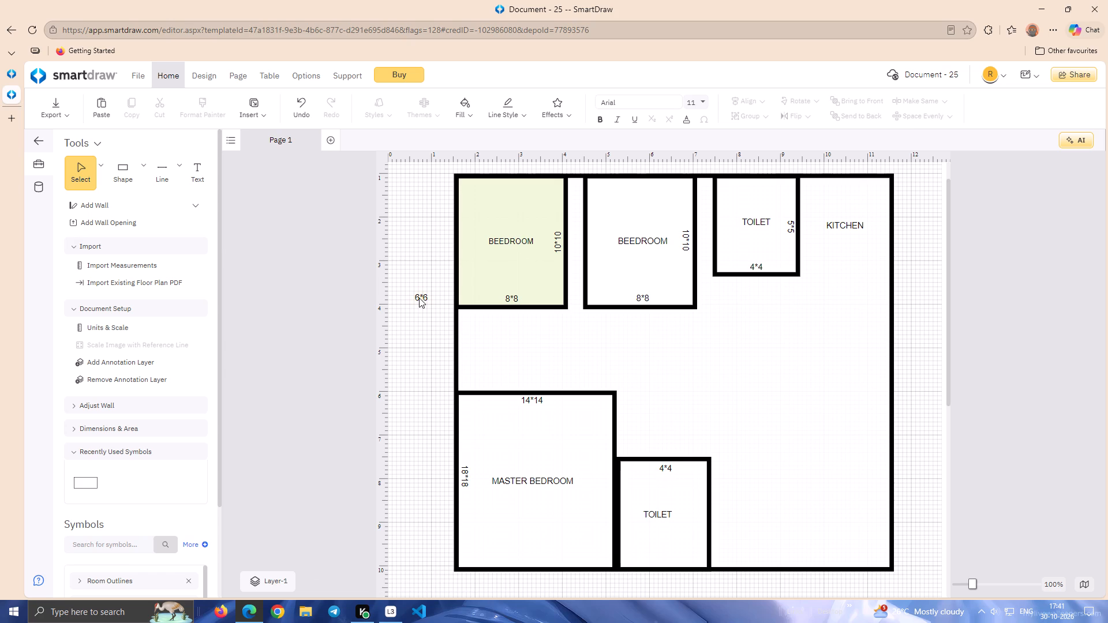
Rotate the 6*6 label vertically and set it along the right wall of the toilet beside the master bedroom, level with the TOILET name.
{"action": "left_click_drag", "start_coordinate": [419, 298], "coordinate": [422, 352]}
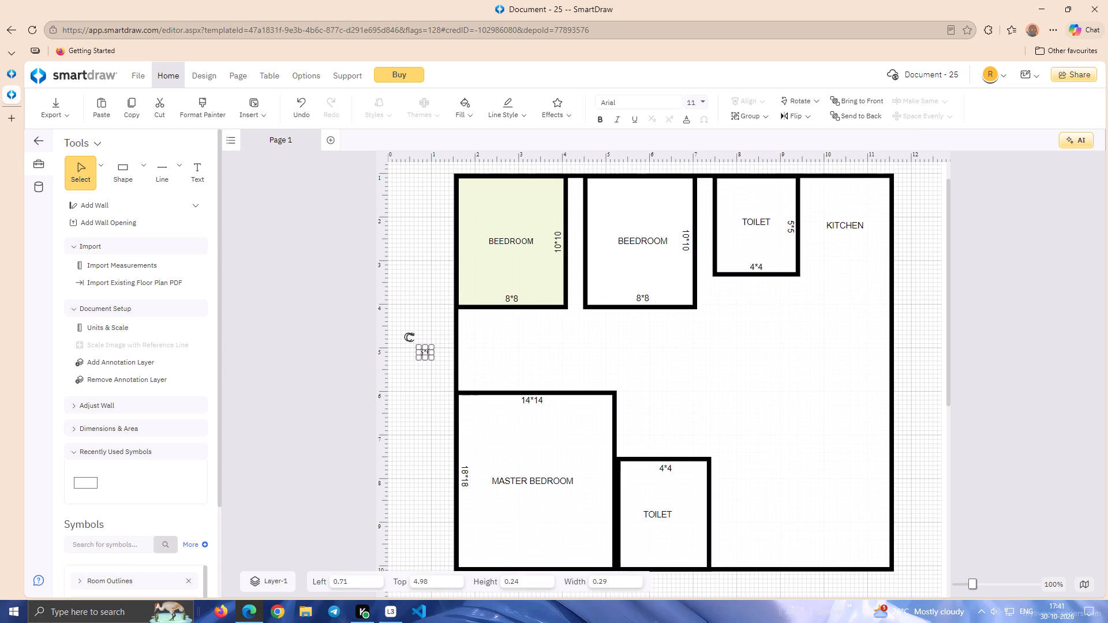
{"action": "left_click_drag", "start_coordinate": [410, 337], "coordinate": [444, 334]}
{"action": "left_click_drag", "start_coordinate": [424, 352], "coordinate": [627, 460]}
{"action": "left_click_drag", "start_coordinate": [627, 460], "coordinate": [702, 512]}
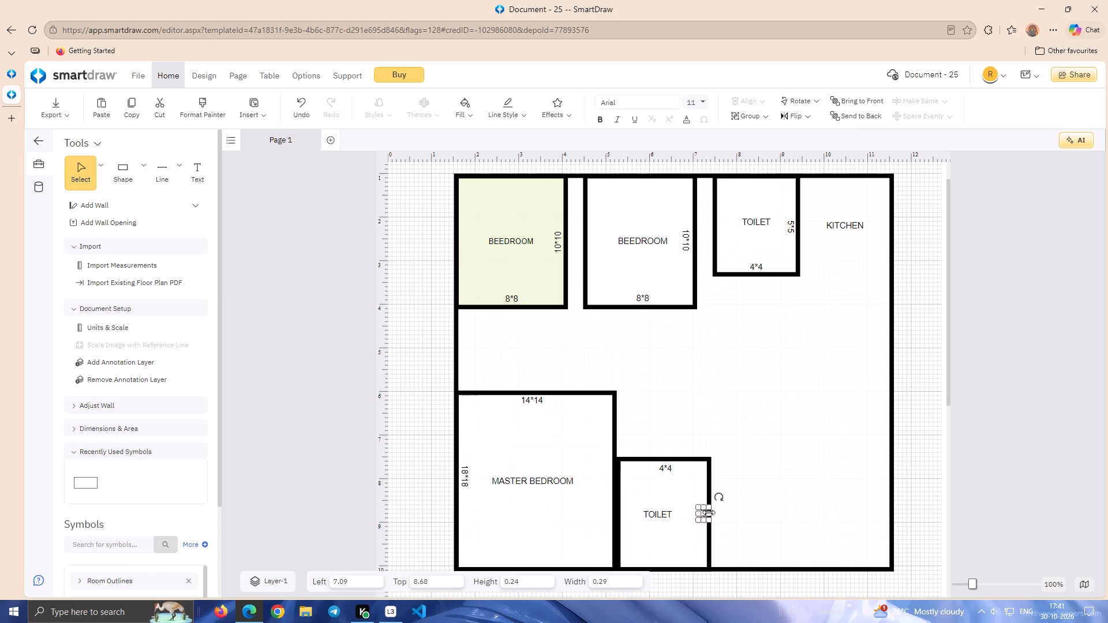
{"action": "key", "text": "Left"}
{"action": "key", "text": "Left"}
{"action": "key", "text": "Left"}
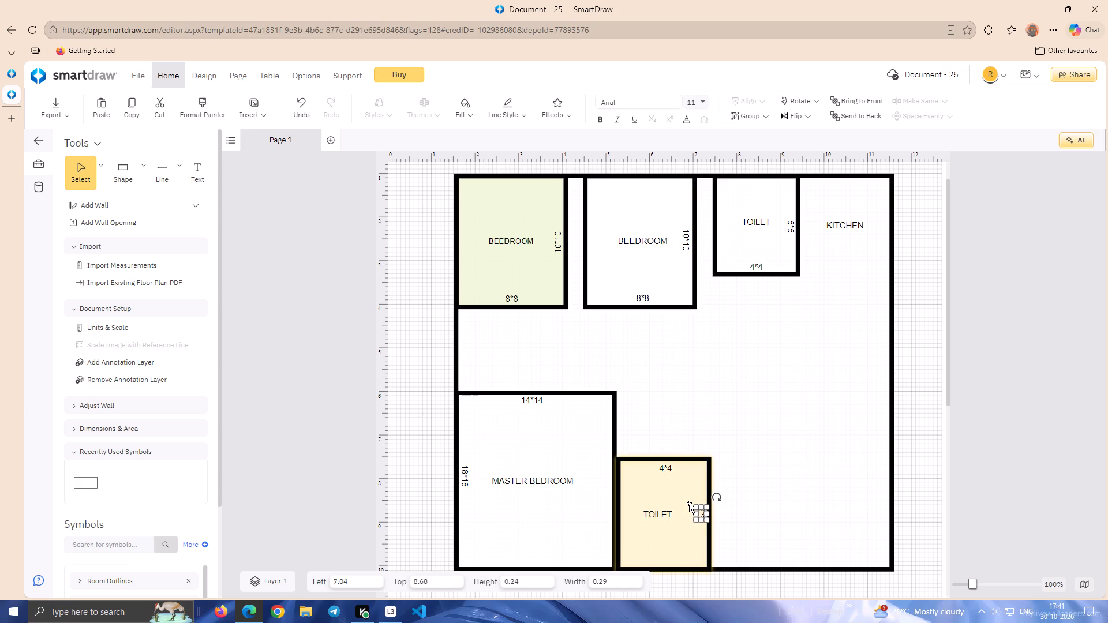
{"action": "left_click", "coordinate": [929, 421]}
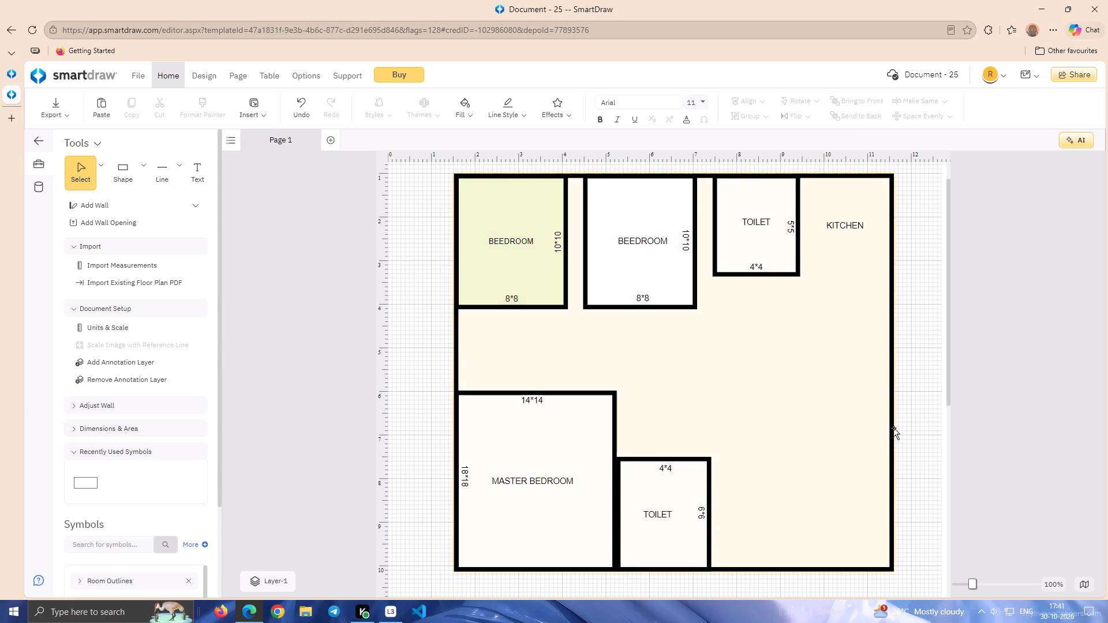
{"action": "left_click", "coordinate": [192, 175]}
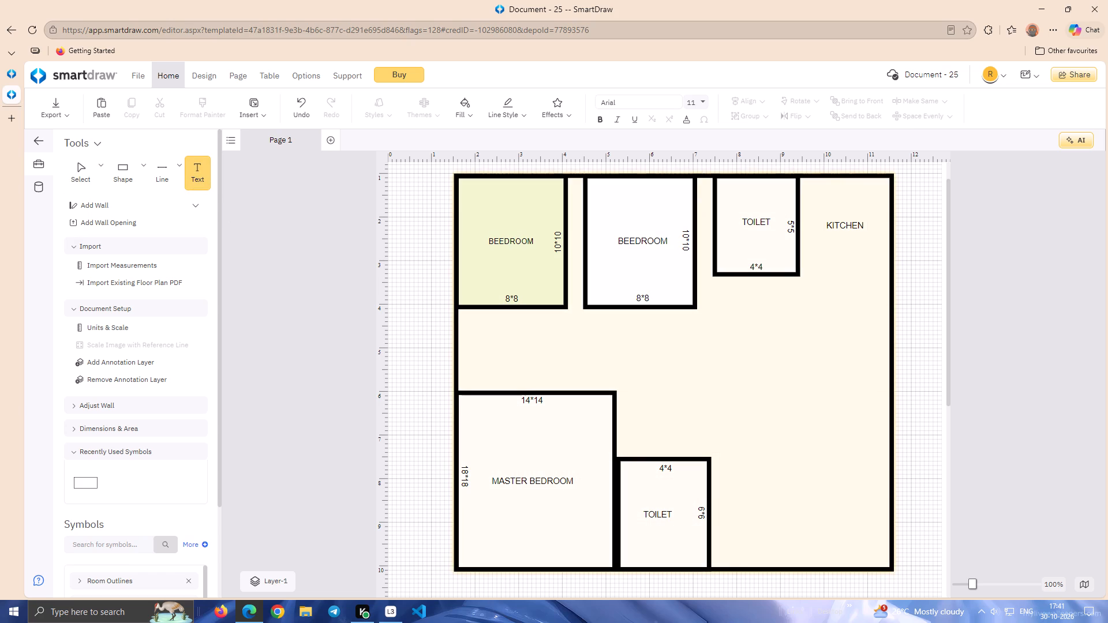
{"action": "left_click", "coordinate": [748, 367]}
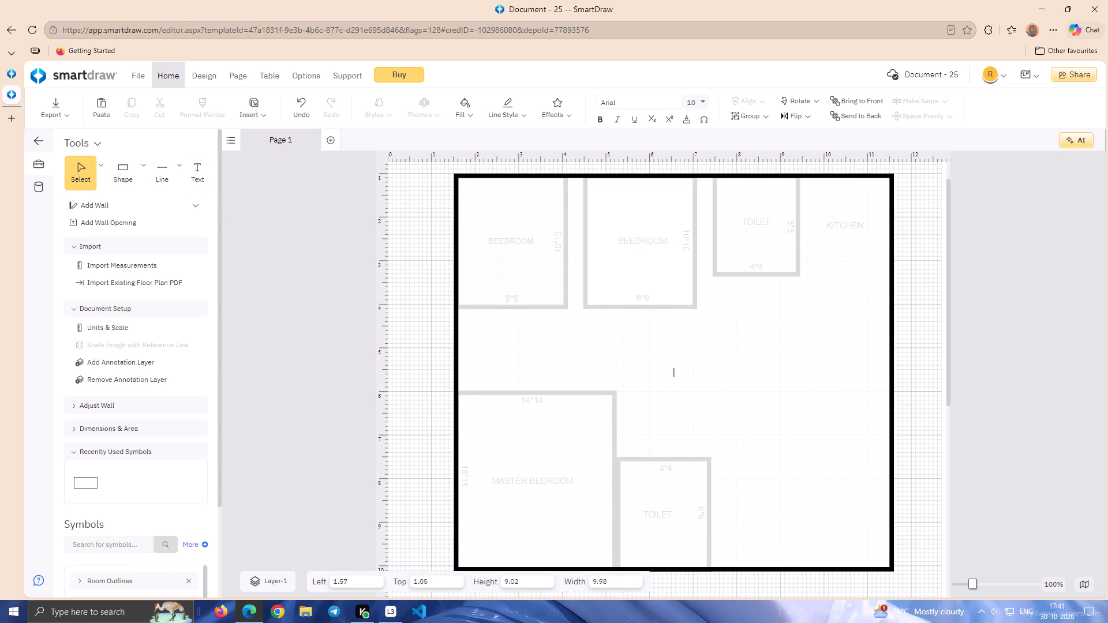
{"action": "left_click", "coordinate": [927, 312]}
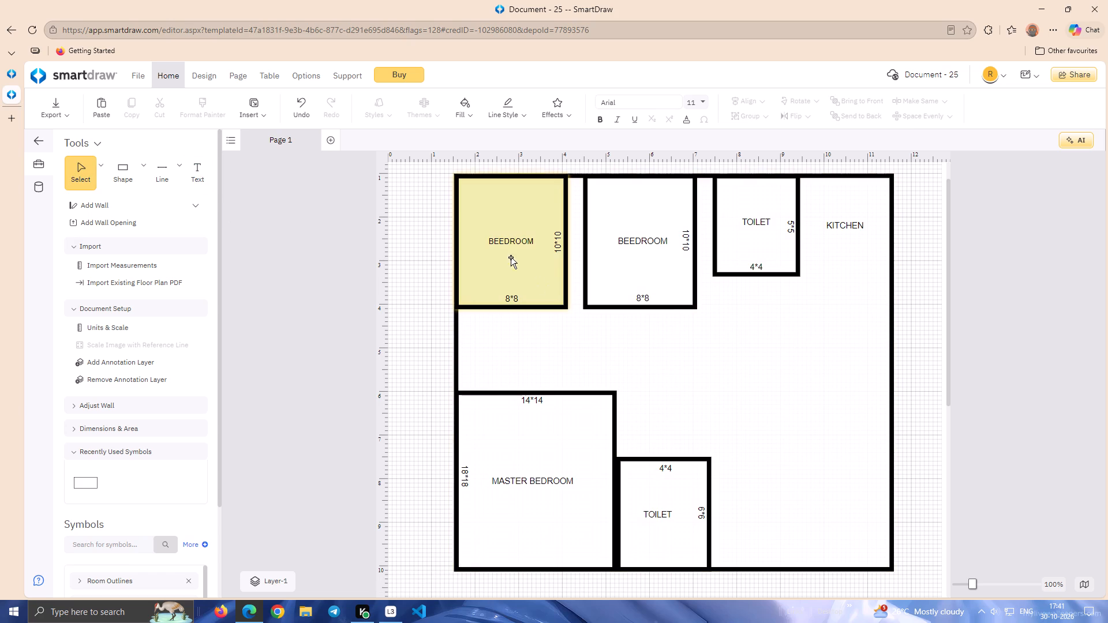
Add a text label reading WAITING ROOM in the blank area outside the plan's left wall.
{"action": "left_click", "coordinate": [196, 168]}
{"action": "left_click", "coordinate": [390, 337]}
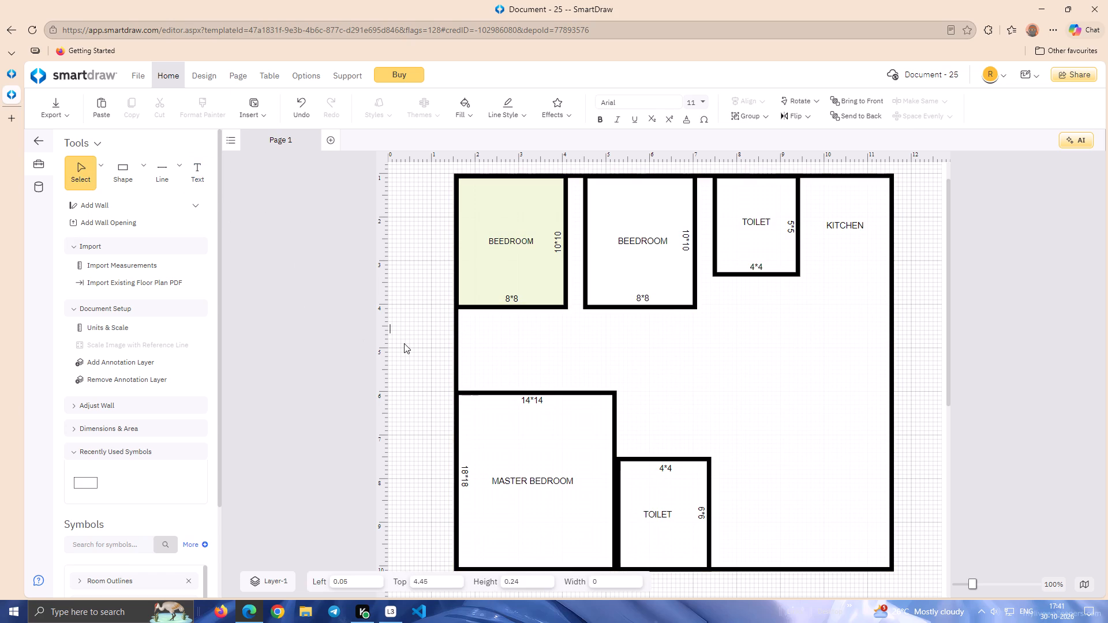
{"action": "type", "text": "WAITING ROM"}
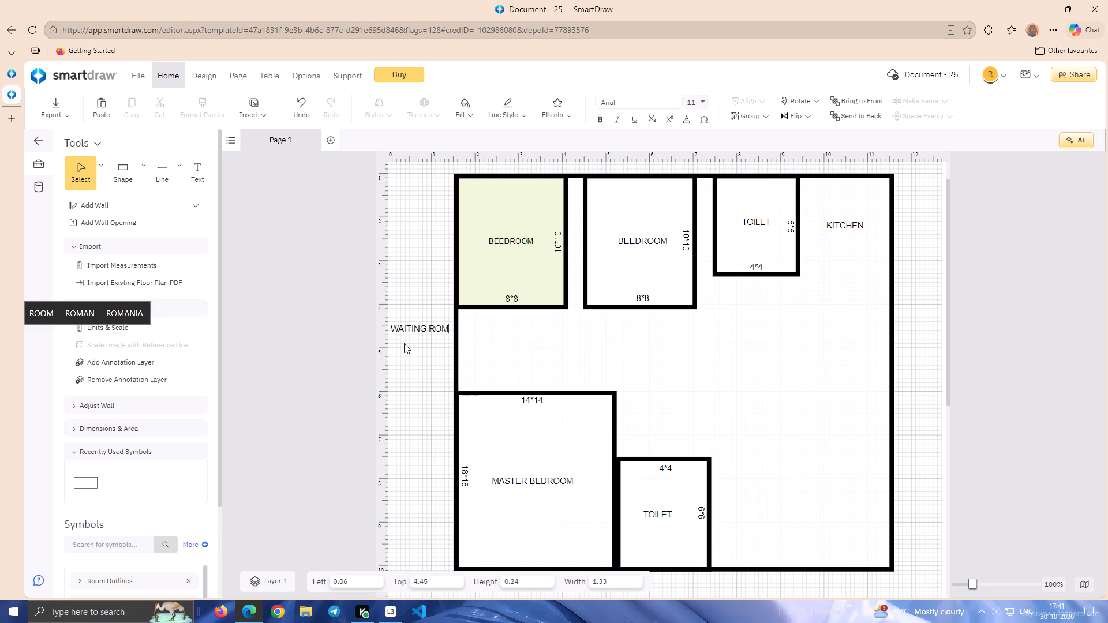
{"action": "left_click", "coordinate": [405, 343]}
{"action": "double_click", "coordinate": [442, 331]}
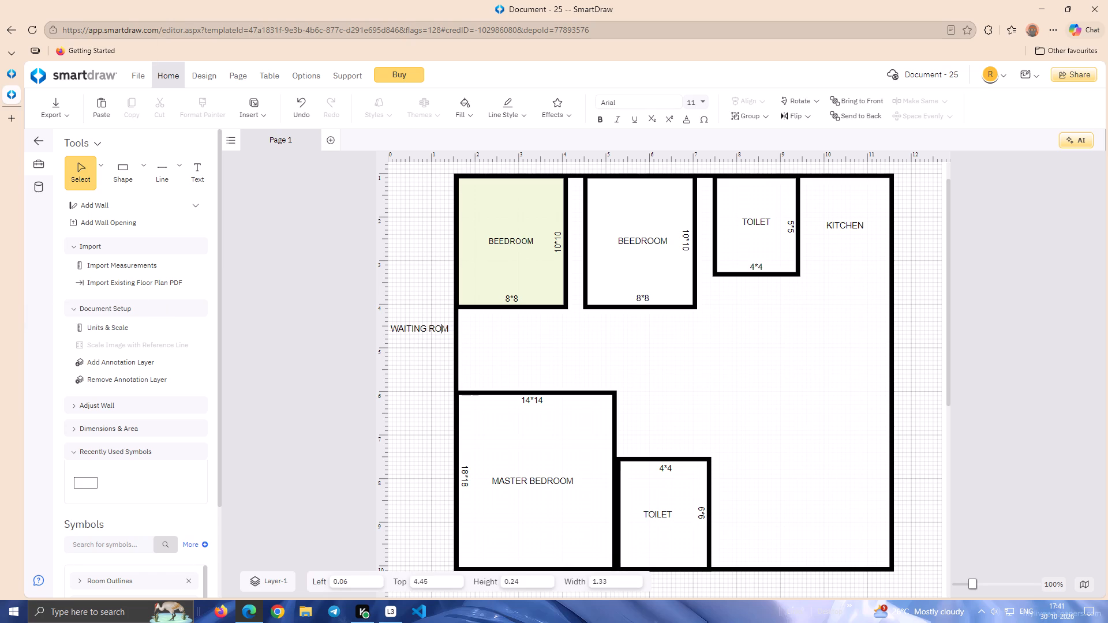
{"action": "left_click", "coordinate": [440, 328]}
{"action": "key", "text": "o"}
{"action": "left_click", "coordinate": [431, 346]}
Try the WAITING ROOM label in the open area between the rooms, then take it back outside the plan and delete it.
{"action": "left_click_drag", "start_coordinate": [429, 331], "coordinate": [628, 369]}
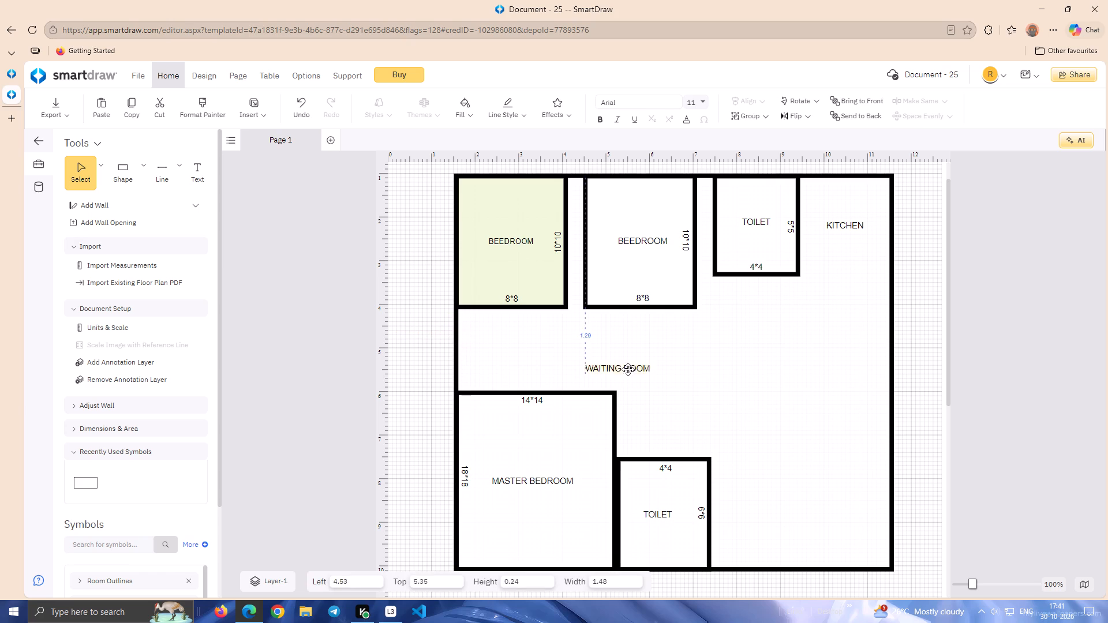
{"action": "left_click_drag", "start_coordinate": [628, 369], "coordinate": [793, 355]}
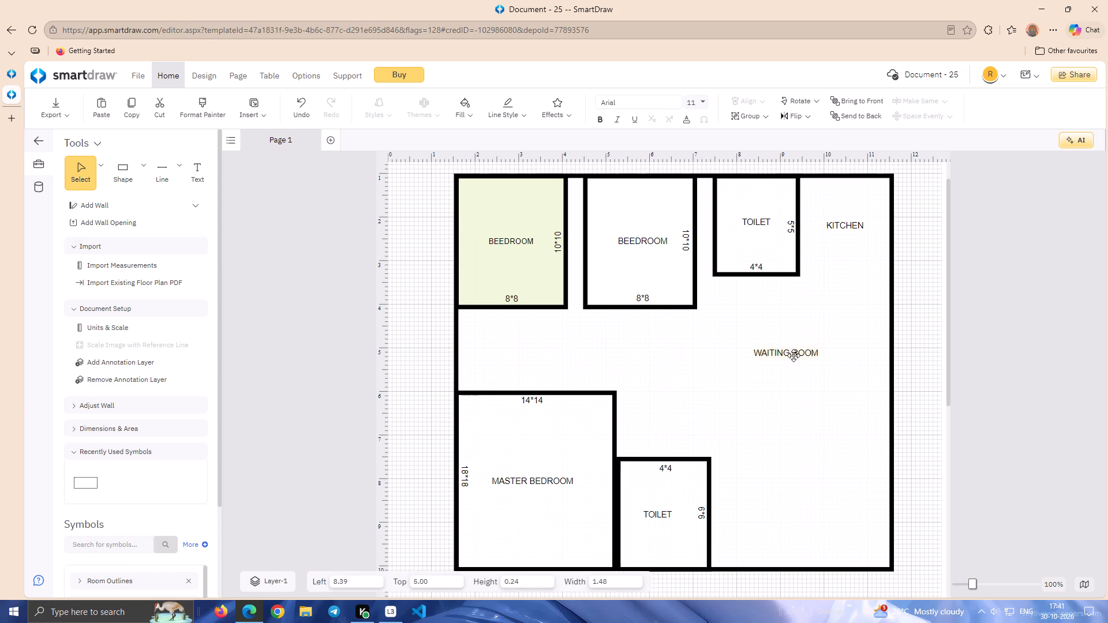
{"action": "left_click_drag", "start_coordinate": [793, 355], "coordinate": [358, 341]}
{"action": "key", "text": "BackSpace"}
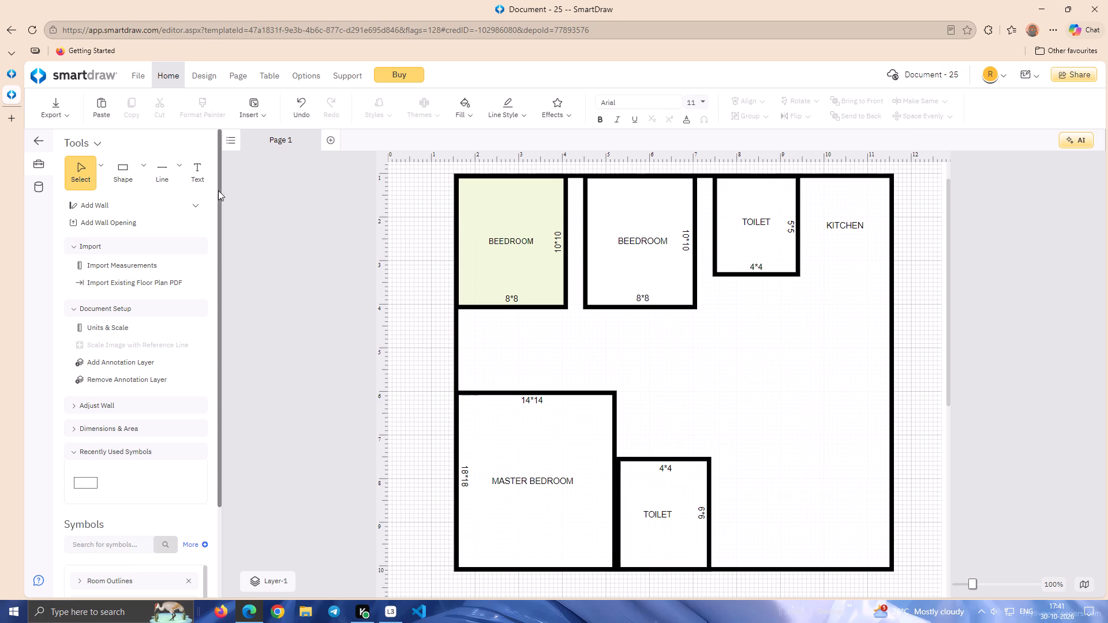
Add a text label reading DINNING ROOM and place it in the open area below the KITCHEN name.
{"action": "left_click", "coordinate": [201, 172]}
{"action": "left_click", "coordinate": [394, 339]}
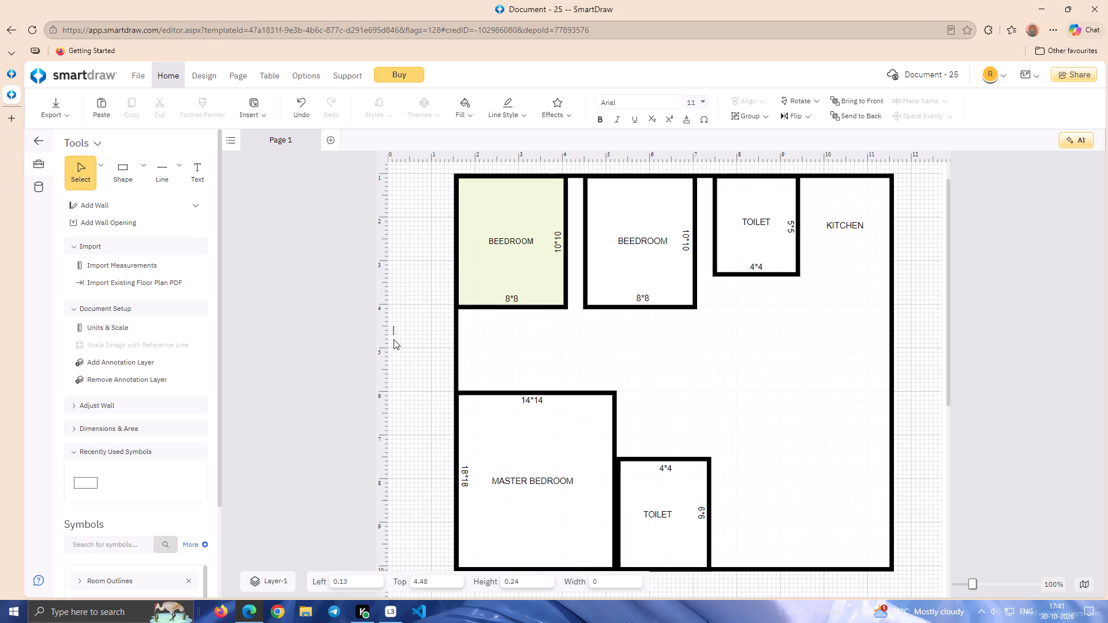
{"action": "type", "text": "DINNING ROOM"}
{"action": "left_click", "coordinate": [394, 340]}
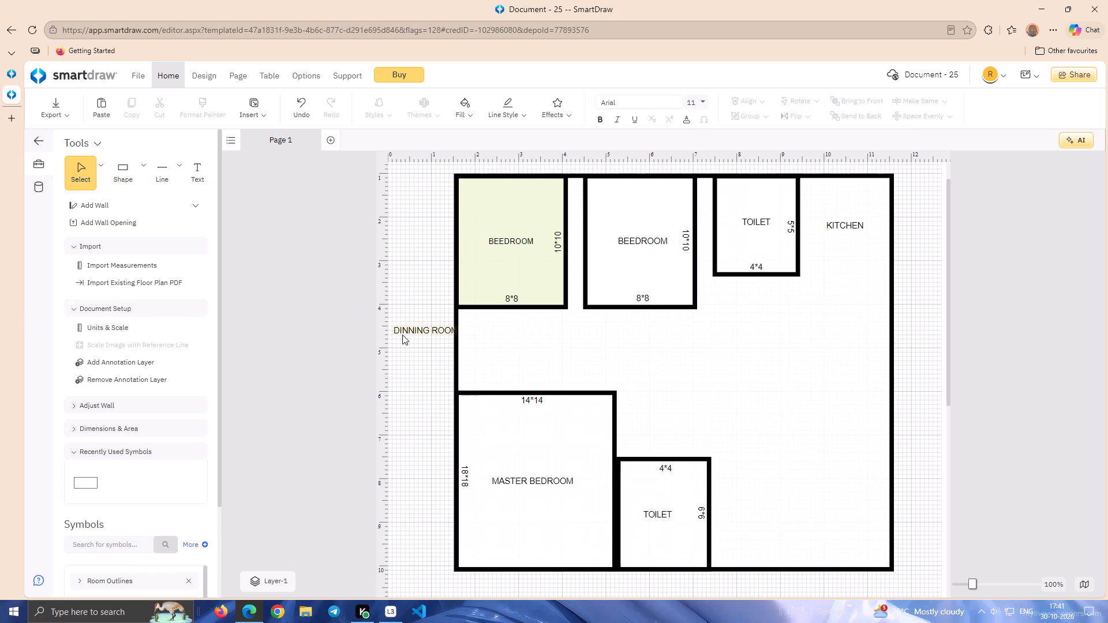
{"action": "left_click_drag", "start_coordinate": [407, 331], "coordinate": [815, 351]}
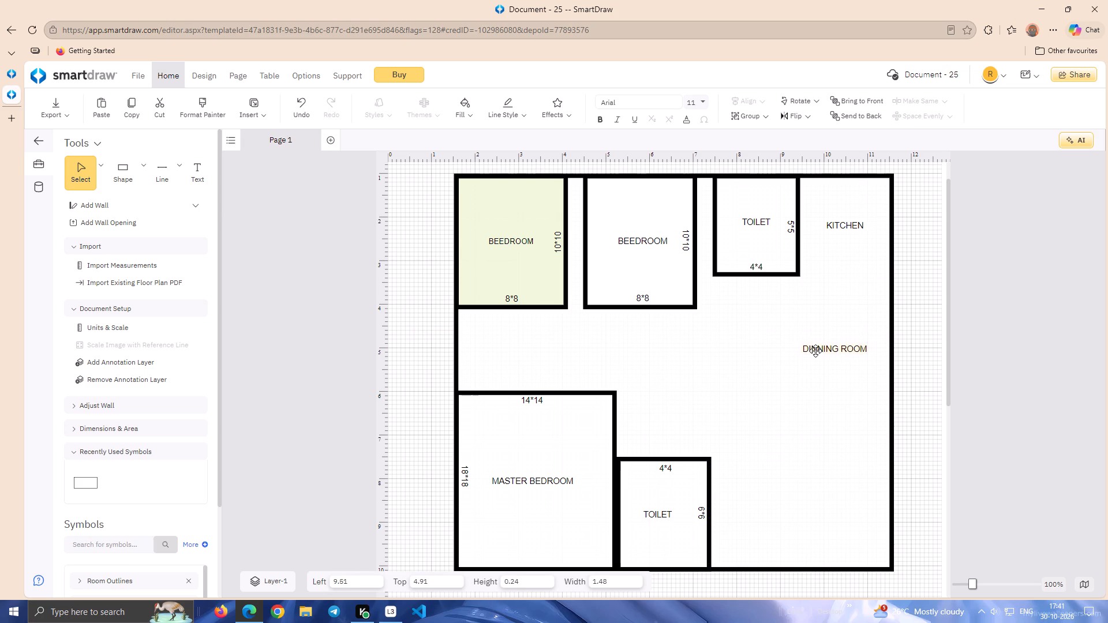
{"action": "left_click_drag", "start_coordinate": [815, 351], "coordinate": [814, 361]}
{"action": "left_click", "coordinate": [923, 352]}
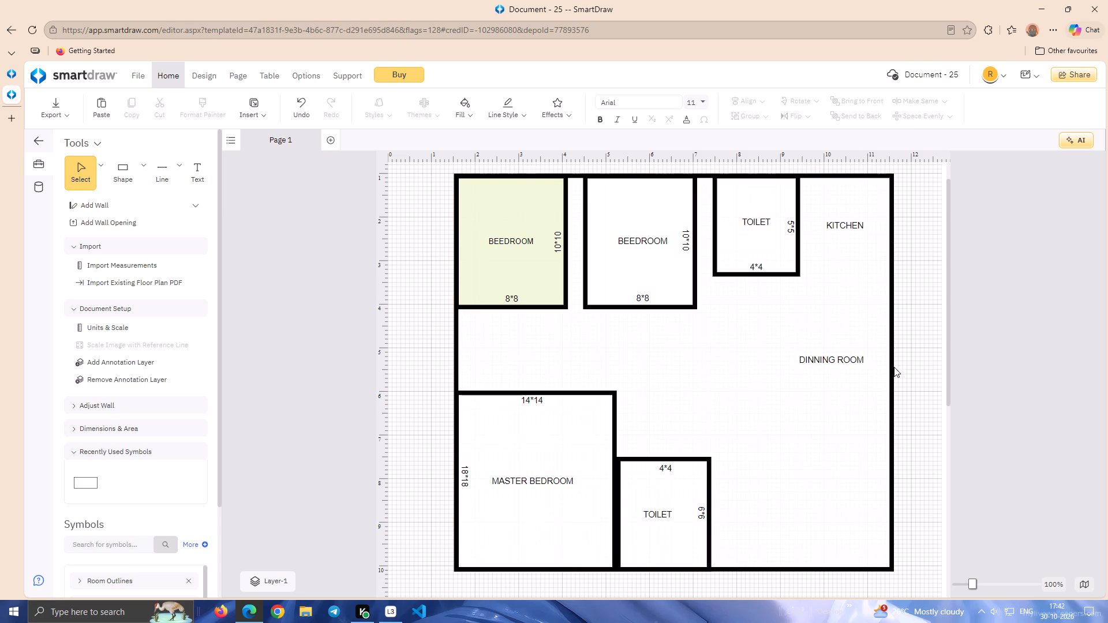
Add a small rectangular room on the plan's bottom wall, flush against the right wall of the toilet beside the master bedroom.
{"action": "left_click", "coordinate": [139, 172]}
{"action": "left_click_drag", "start_coordinate": [152, 214], "coordinate": [481, 325]}
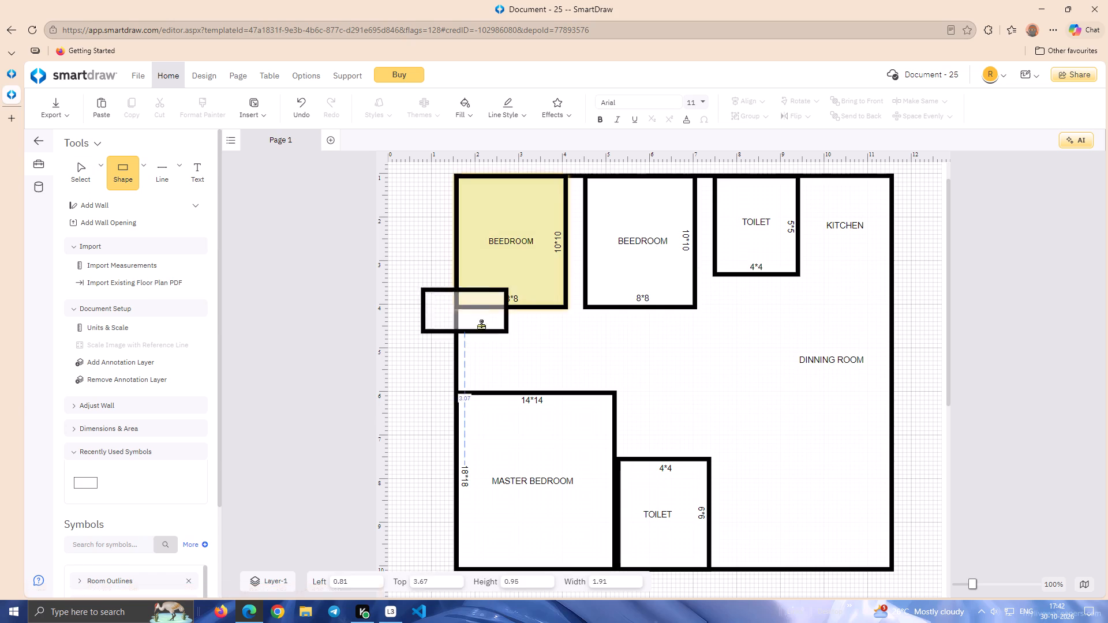
{"action": "left_click_drag", "start_coordinate": [481, 325], "coordinate": [841, 545]}
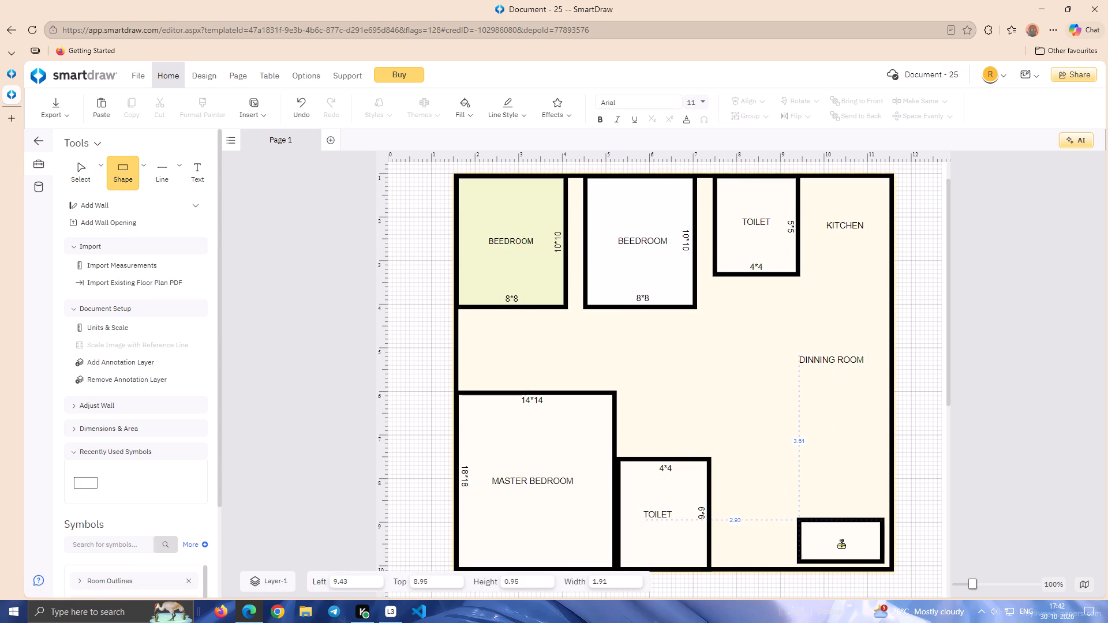
{"action": "left_click_drag", "start_coordinate": [841, 545], "coordinate": [850, 547]}
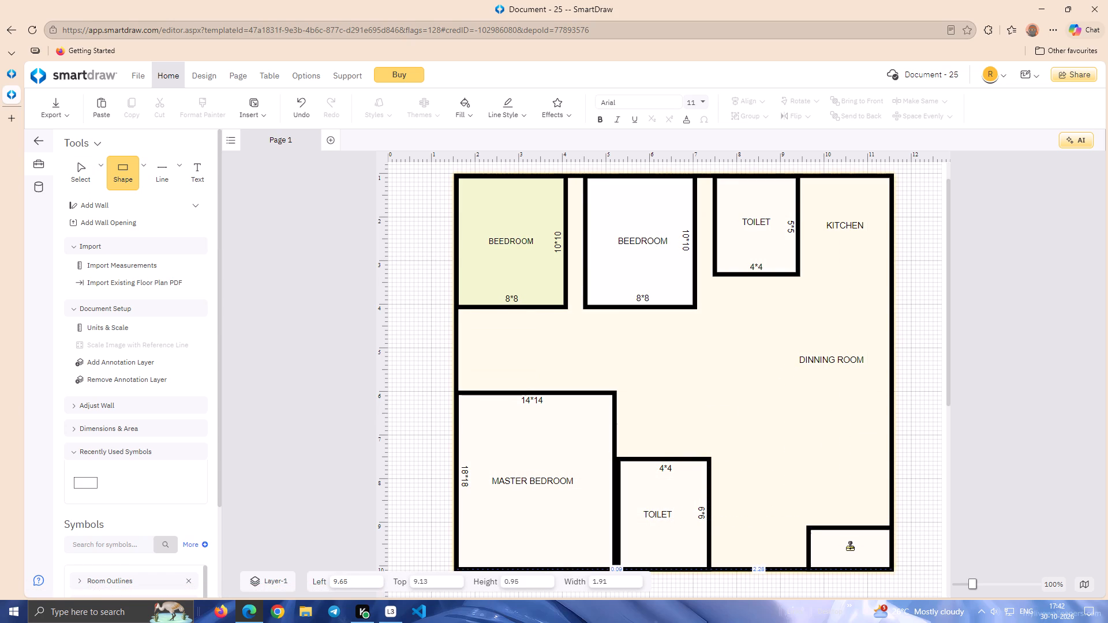
{"action": "left_click_drag", "start_coordinate": [850, 547], "coordinate": [750, 547]}
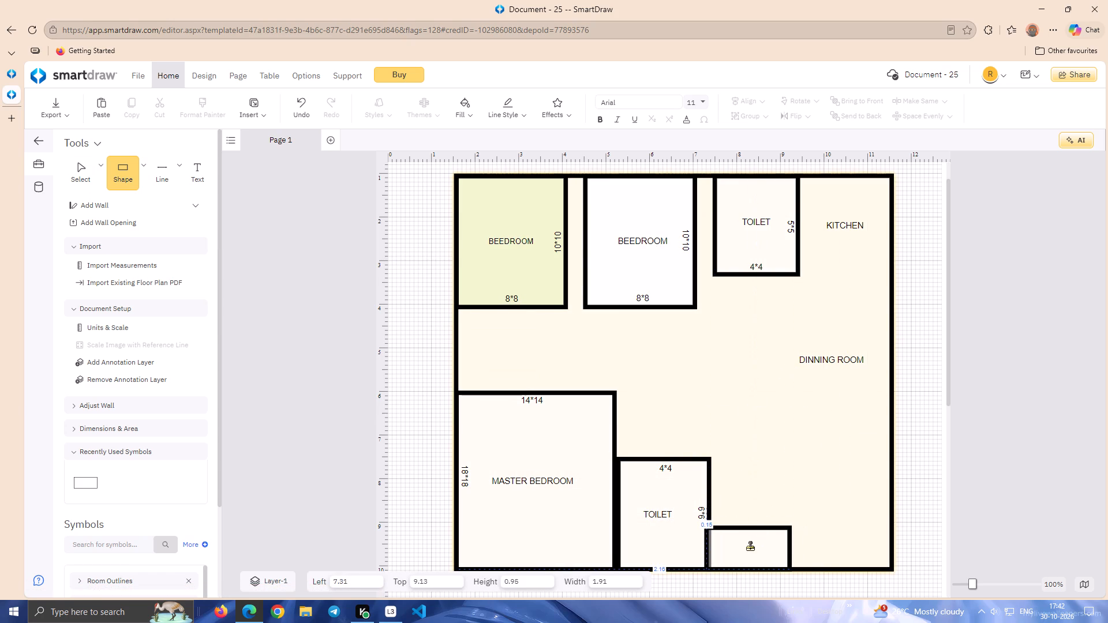
{"action": "left_click_drag", "start_coordinate": [750, 547], "coordinate": [752, 547]}
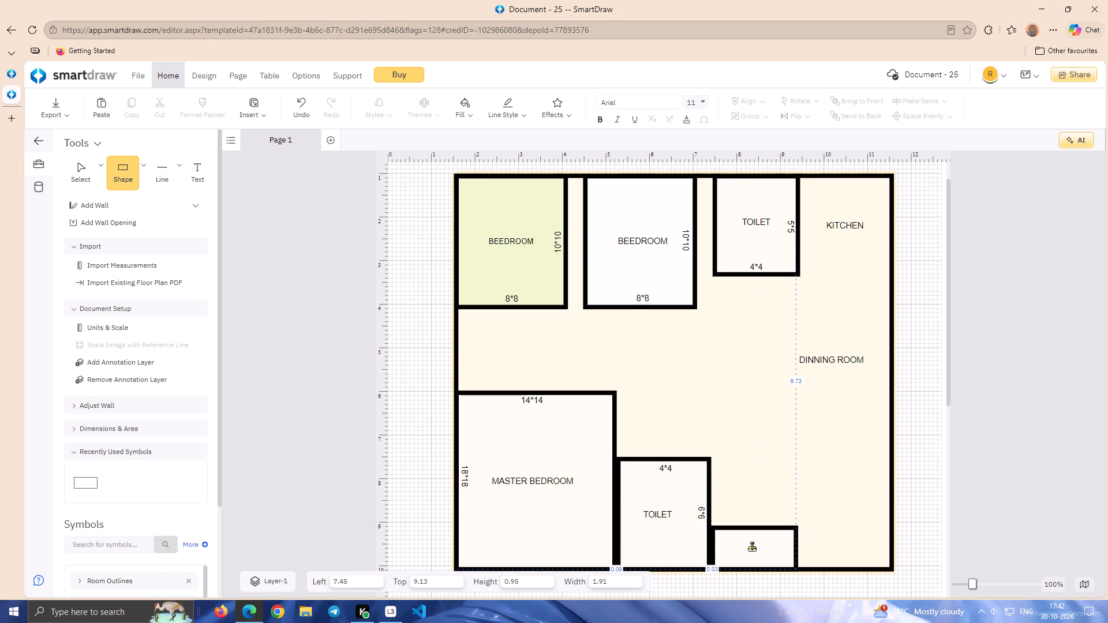
{"action": "left_click_drag", "start_coordinate": [752, 547], "coordinate": [751, 547]}
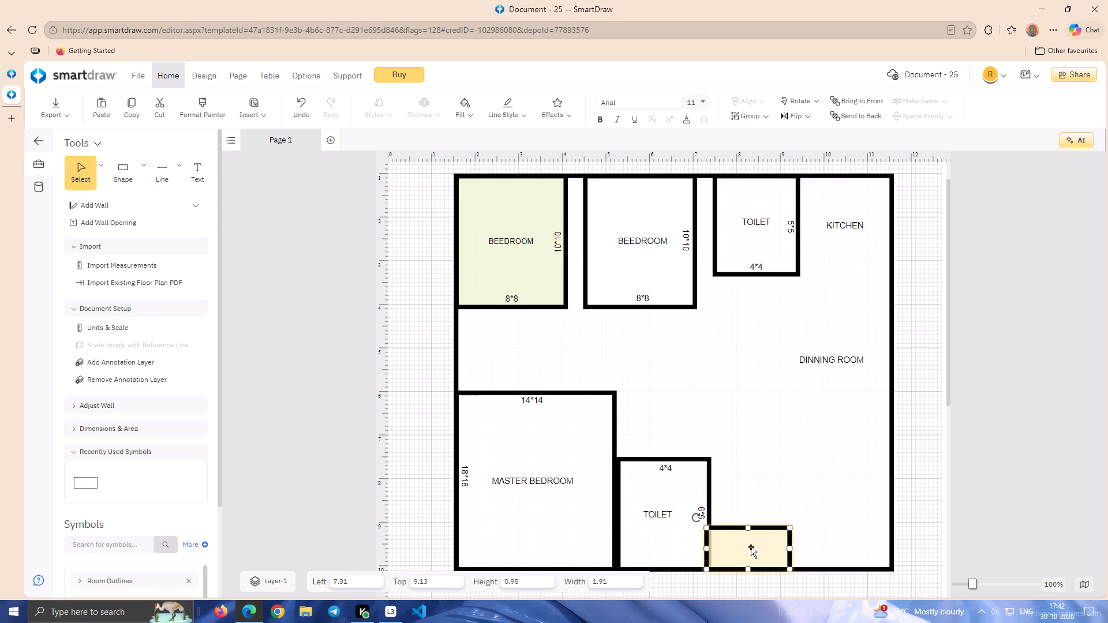
{"action": "key", "text": "Right"}
{"action": "key", "text": "Right"}
{"action": "key", "text": "Right"}
{"action": "key", "text": "Right"}
{"action": "key", "text": "Right"}
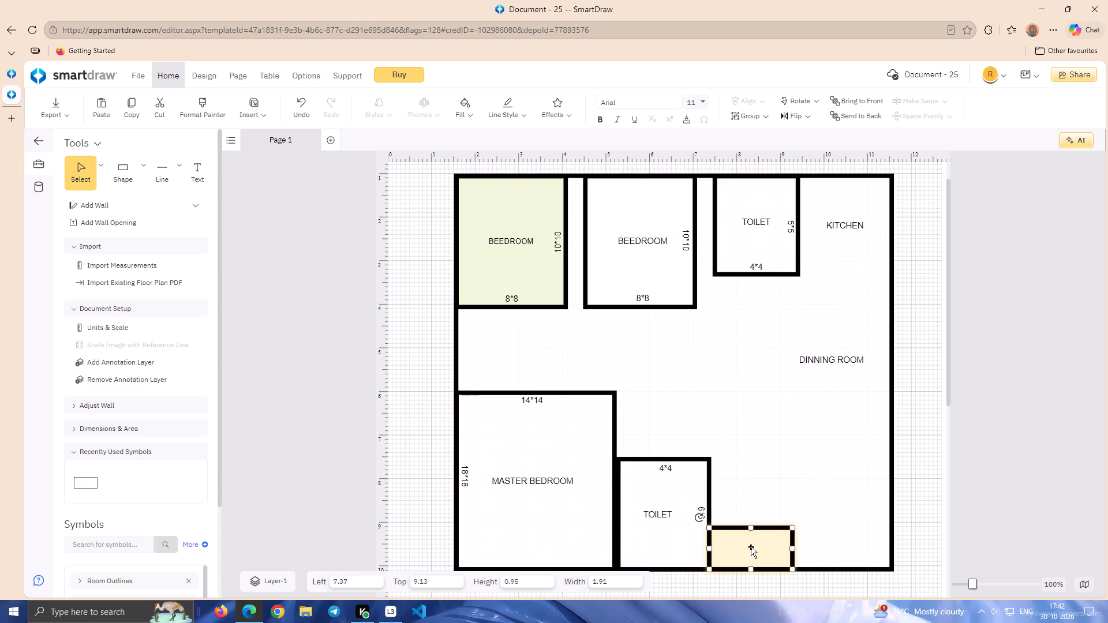
{"action": "left_click", "coordinate": [904, 467]}
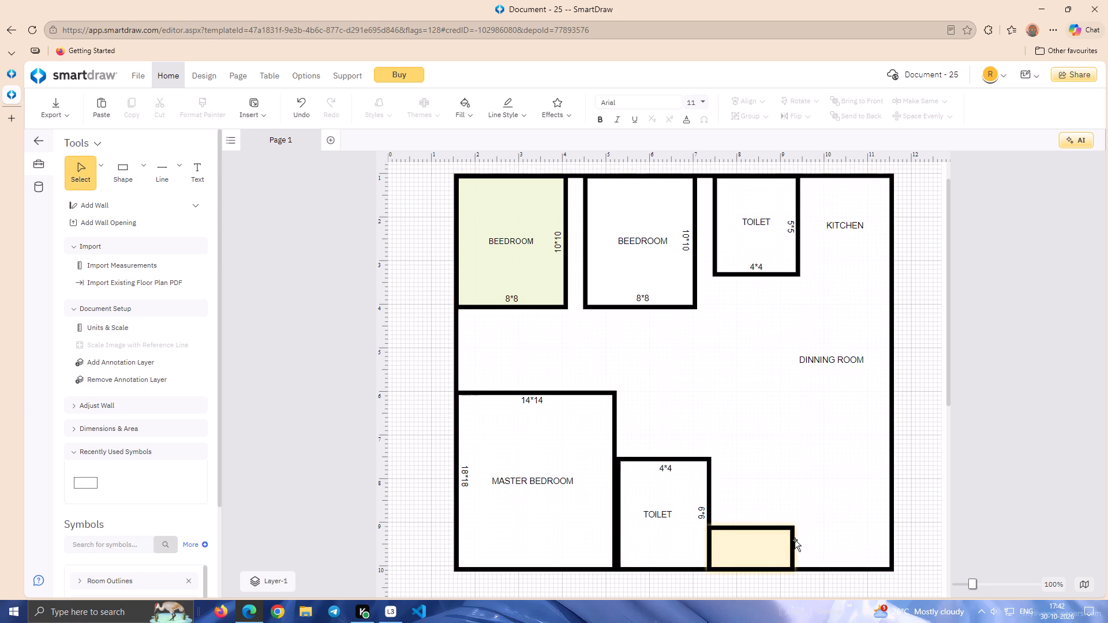
Resize the new small room to about 1.67 wide and 1.14 high, keeping it against the toilet and bottom walls.
{"action": "left_click", "coordinate": [793, 543]}
{"action": "left_click_drag", "start_coordinate": [792, 548], "coordinate": [780, 554]}
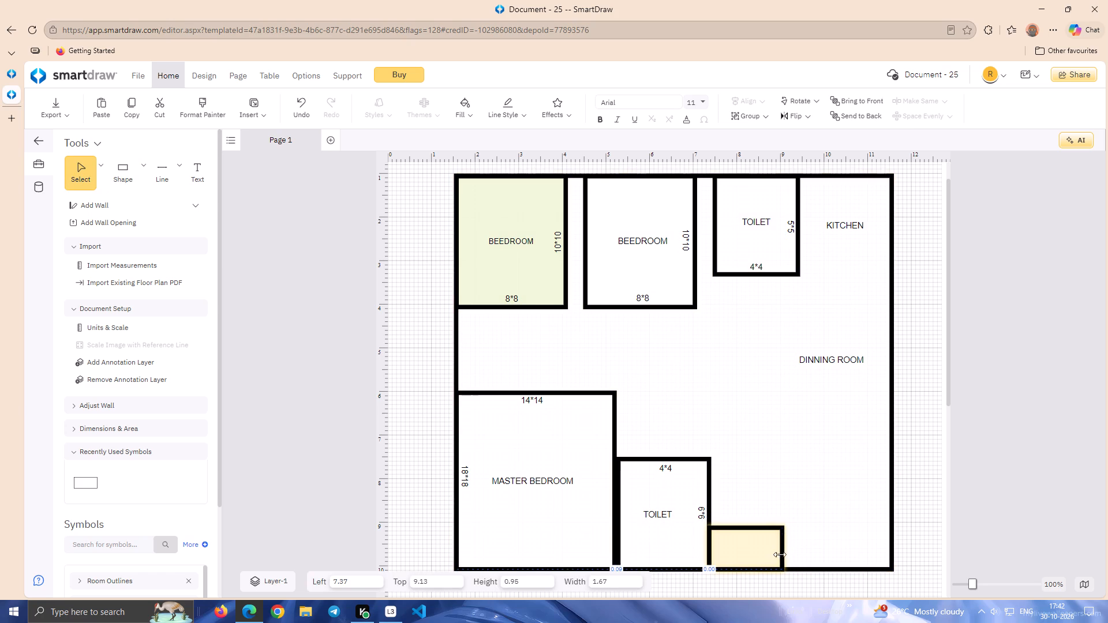
{"action": "left_click_drag", "start_coordinate": [780, 554], "coordinate": [783, 555]}
{"action": "left_click_drag", "start_coordinate": [783, 555], "coordinate": [782, 555]}
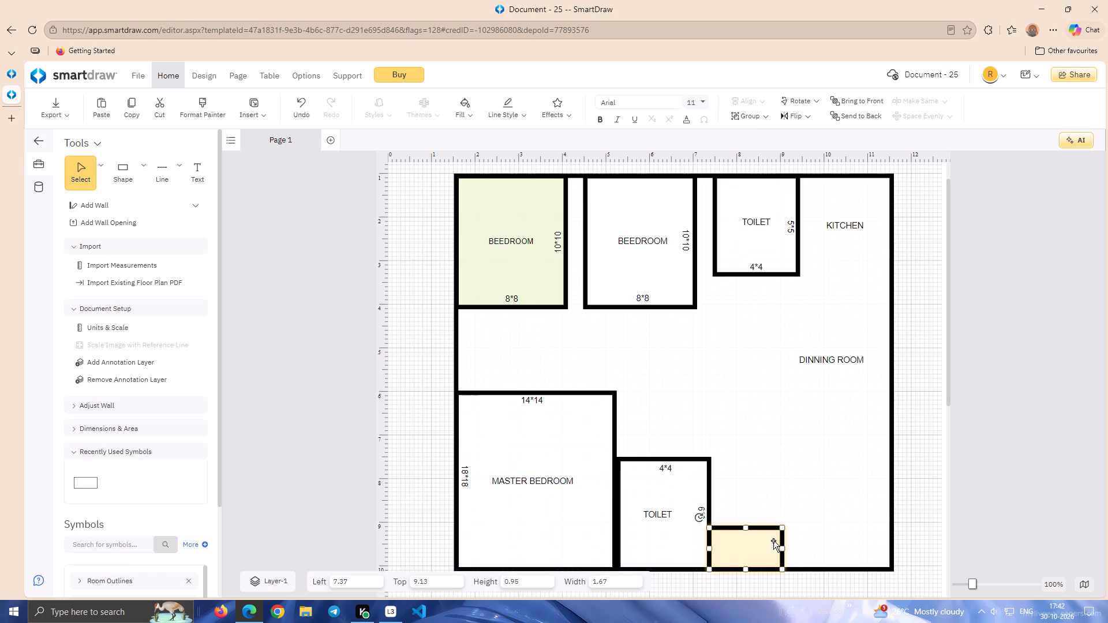
{"action": "left_click_drag", "start_coordinate": [747, 530], "coordinate": [747, 520]}
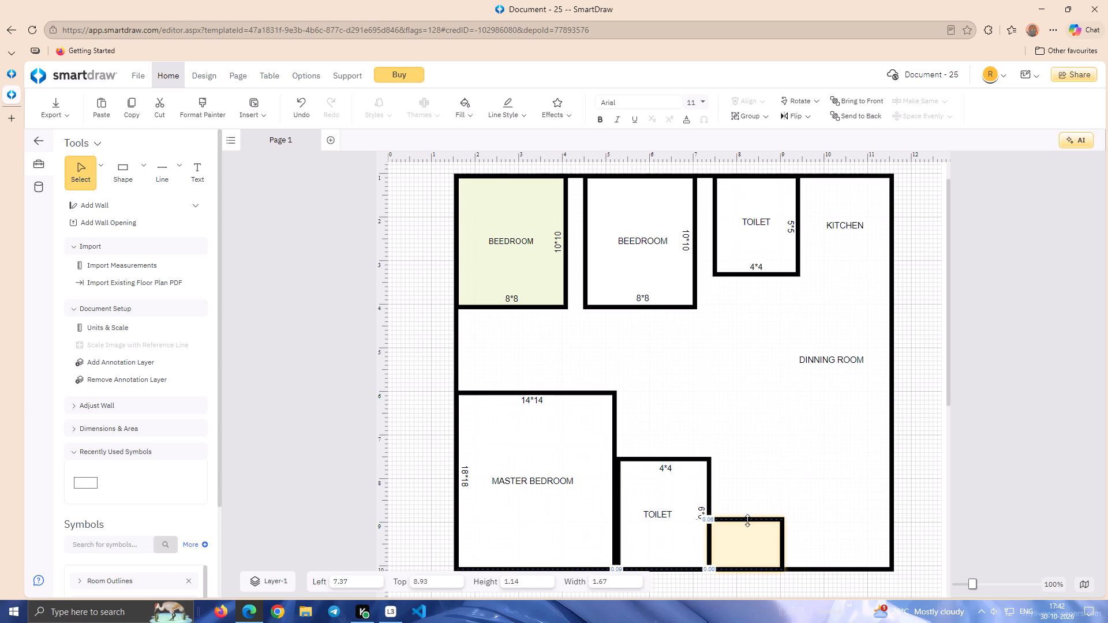
{"action": "left_click_drag", "start_coordinate": [747, 520], "coordinate": [748, 522]}
{"action": "left_click", "coordinate": [896, 461]}
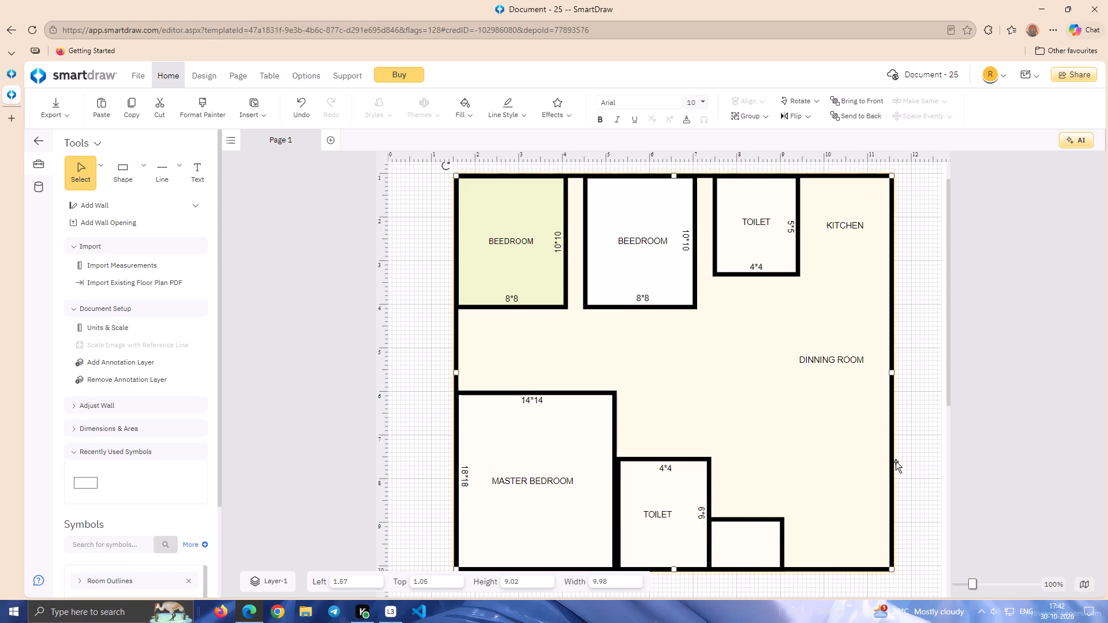
Add a text label reading ENTRANCE and place it inside the new small room, just below its top wall.
{"action": "left_click", "coordinate": [203, 182]}
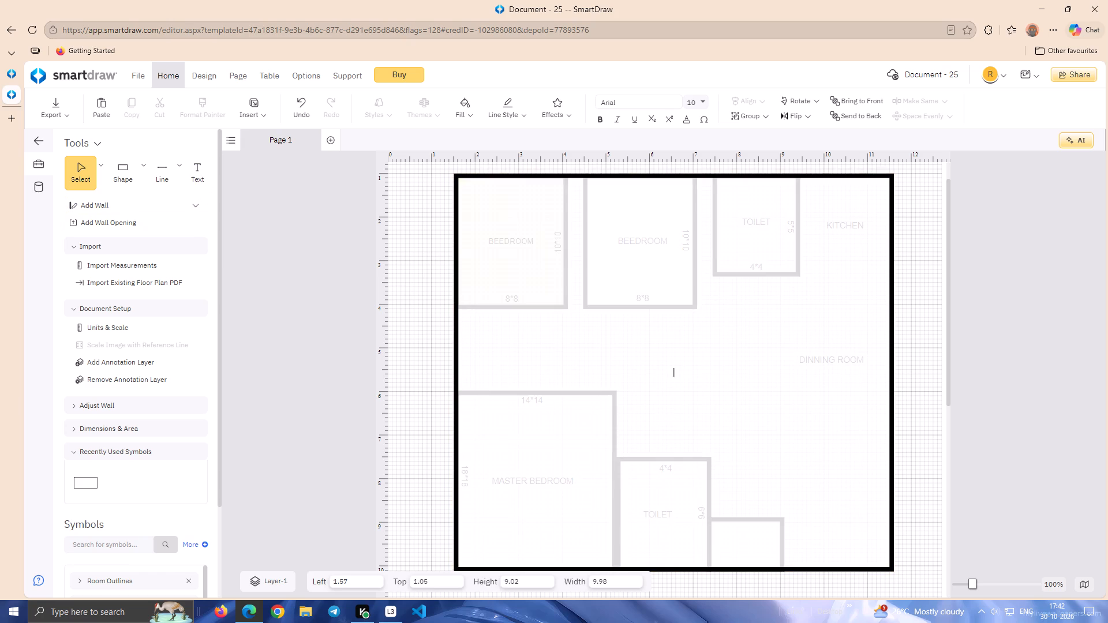
{"action": "left_click", "coordinate": [411, 231]}
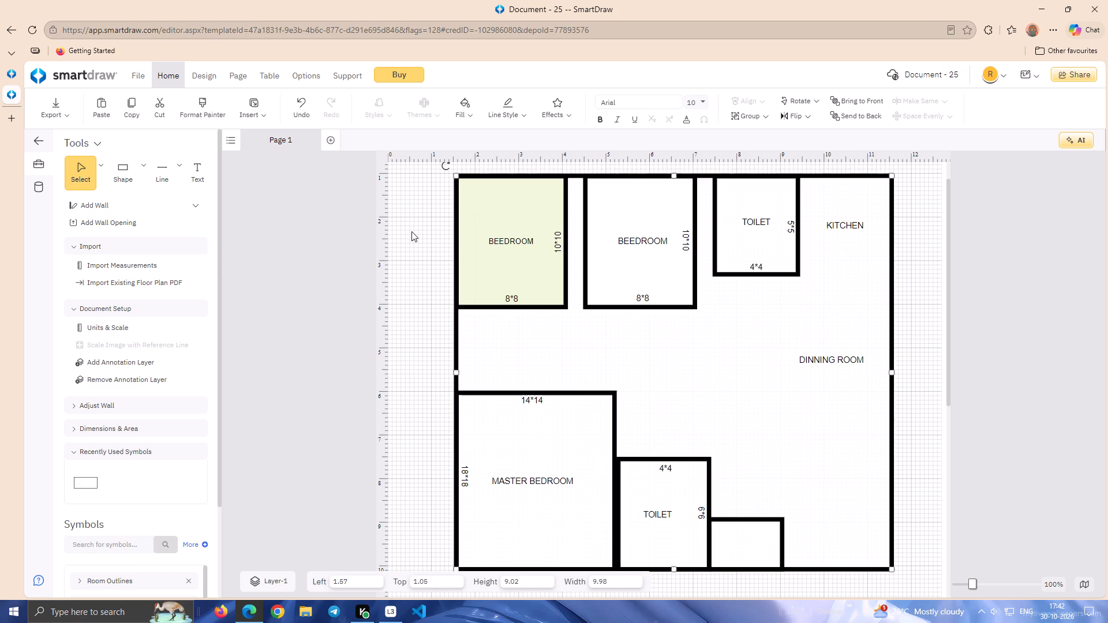
{"action": "left_click", "coordinate": [191, 179]}
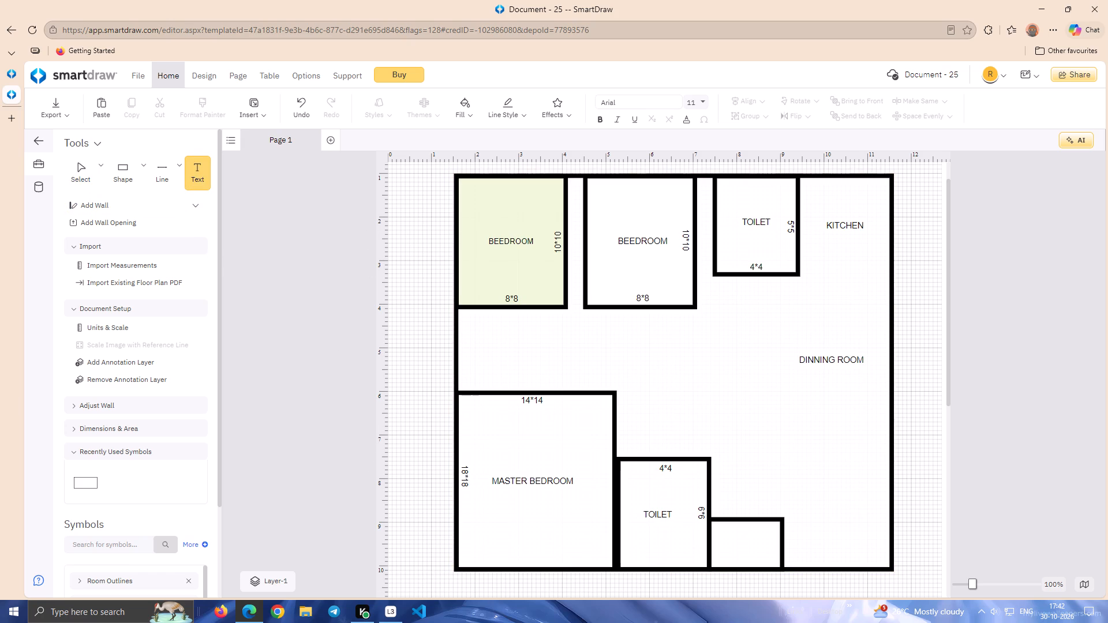
{"action": "left_click", "coordinate": [405, 343]}
{"action": "type", "text": "ENTRANCE"}
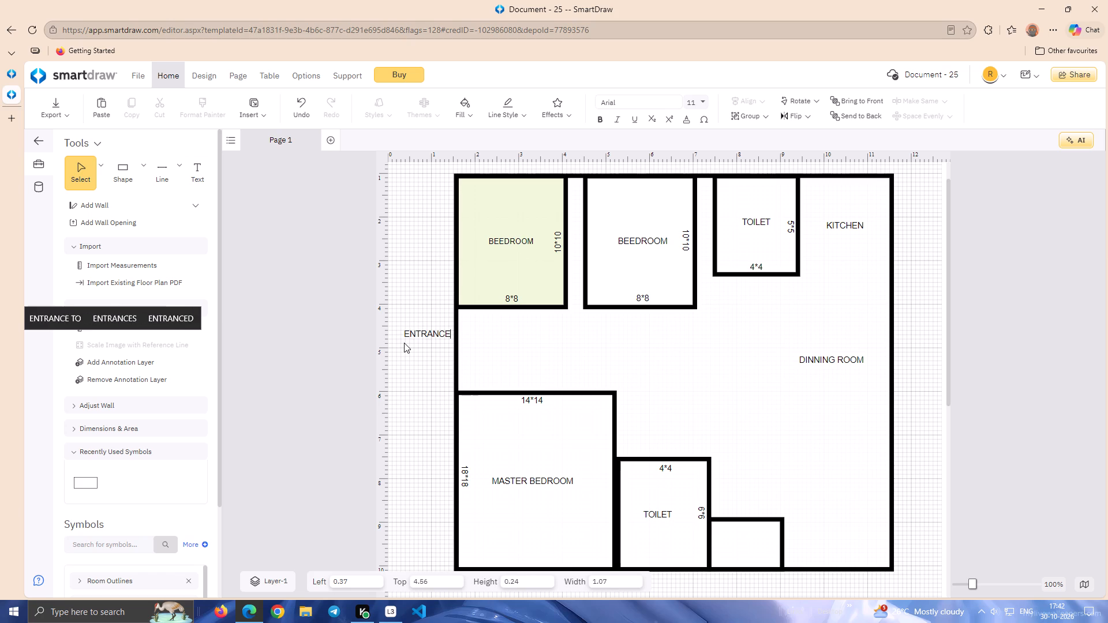
{"action": "left_click", "coordinate": [404, 343]}
{"action": "left_click_drag", "start_coordinate": [426, 330], "coordinate": [742, 535]}
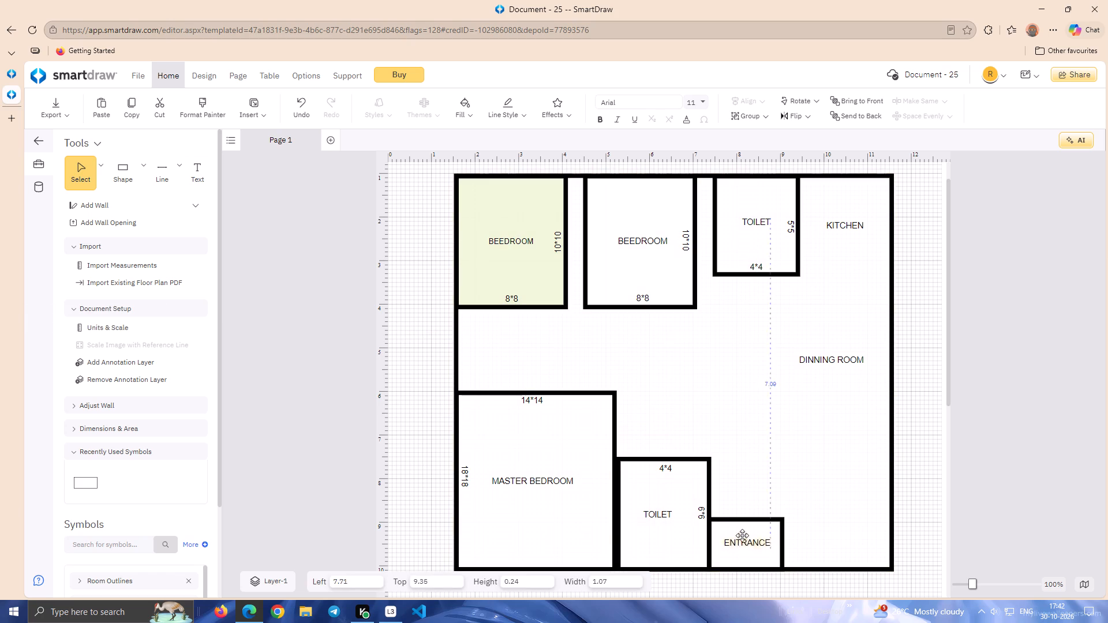
{"action": "left_click_drag", "start_coordinate": [742, 535], "coordinate": [746, 526]}
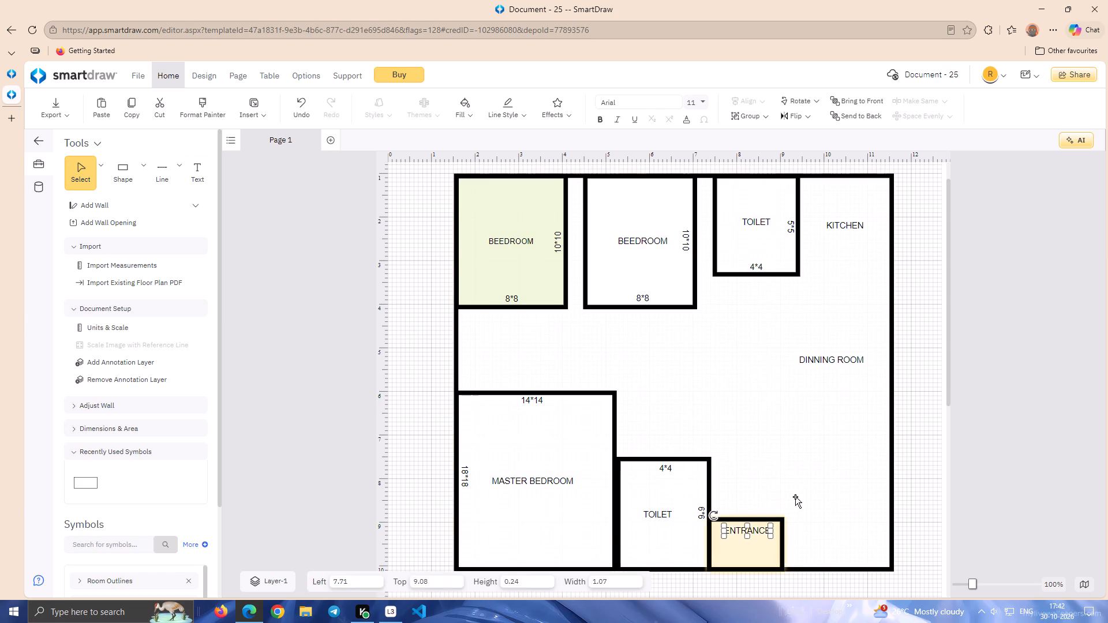
{"action": "left_click", "coordinate": [916, 392]}
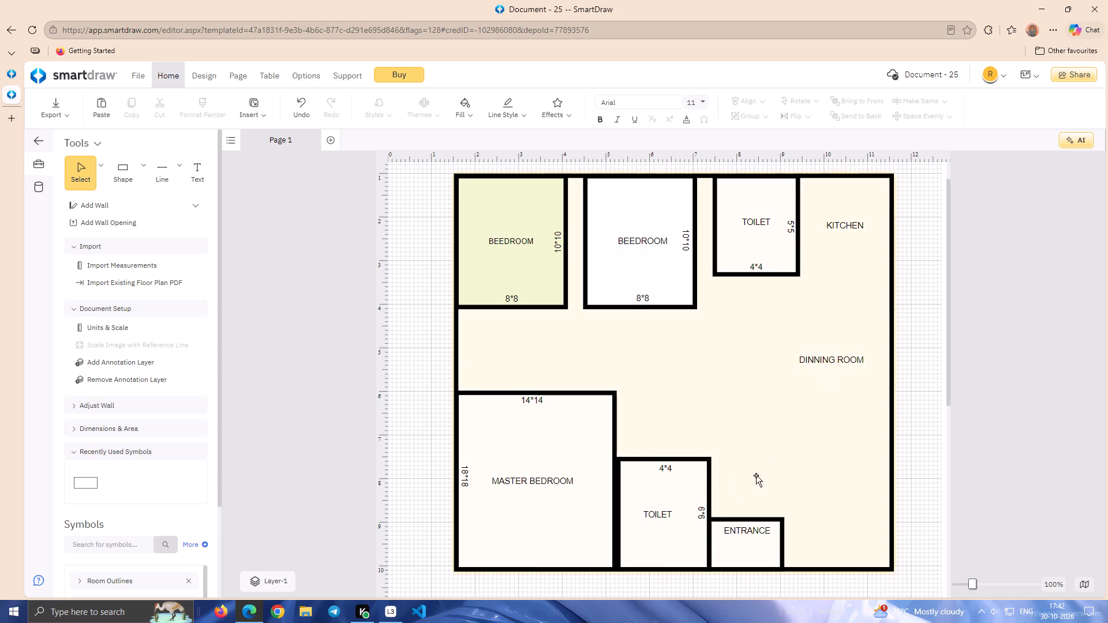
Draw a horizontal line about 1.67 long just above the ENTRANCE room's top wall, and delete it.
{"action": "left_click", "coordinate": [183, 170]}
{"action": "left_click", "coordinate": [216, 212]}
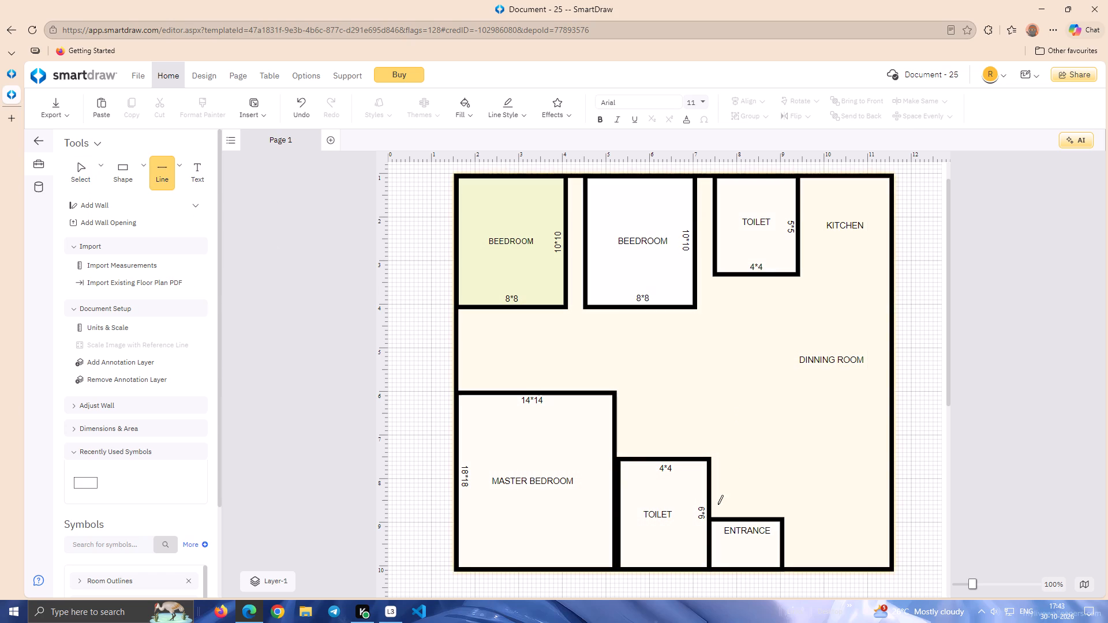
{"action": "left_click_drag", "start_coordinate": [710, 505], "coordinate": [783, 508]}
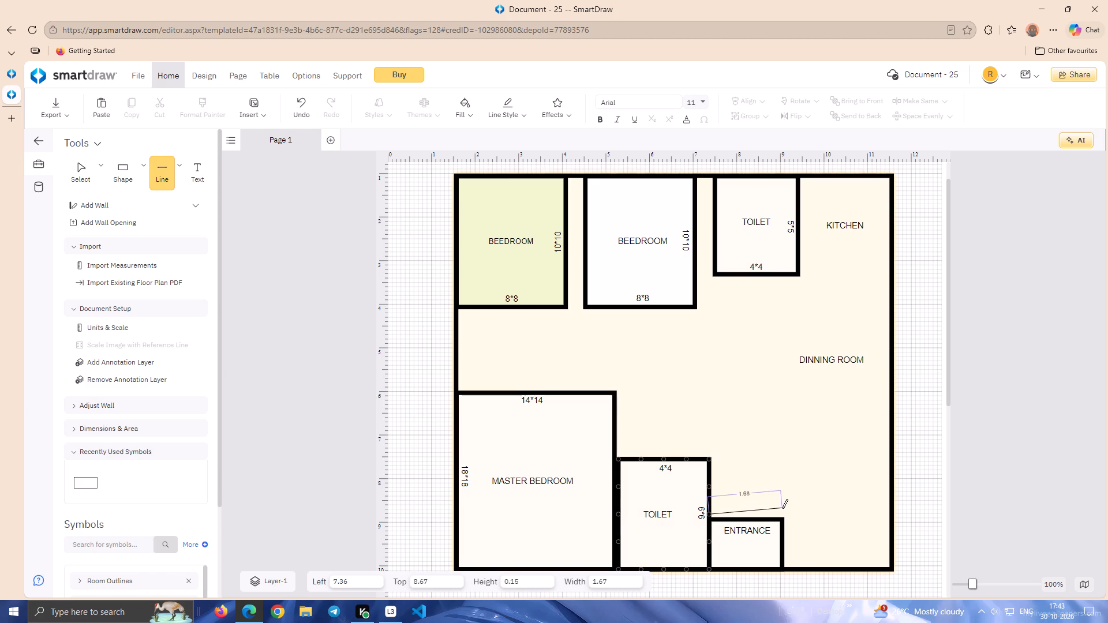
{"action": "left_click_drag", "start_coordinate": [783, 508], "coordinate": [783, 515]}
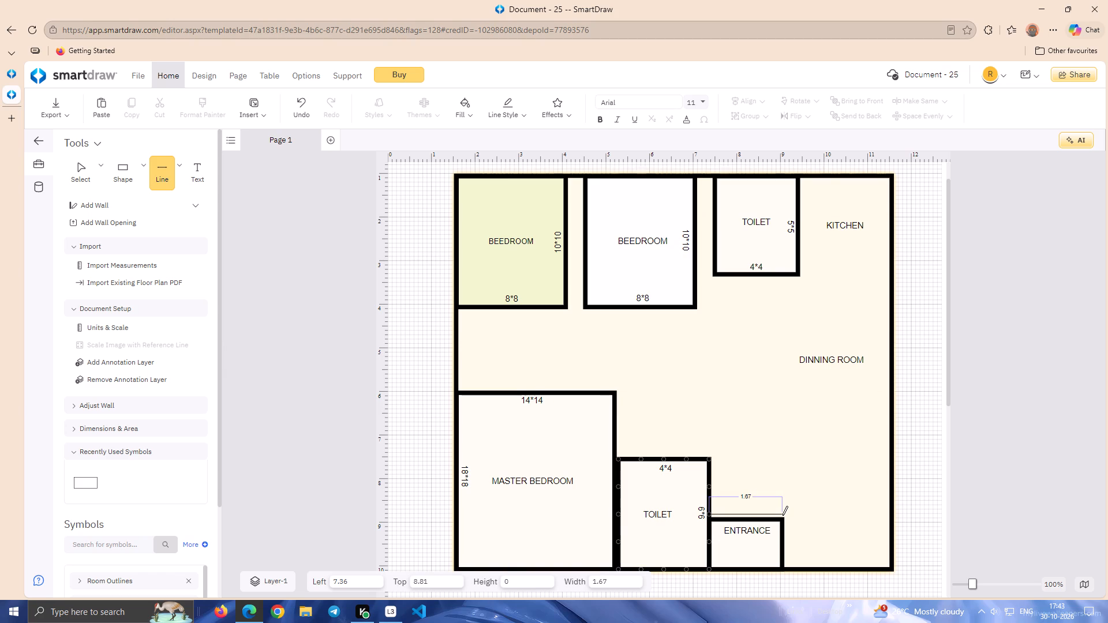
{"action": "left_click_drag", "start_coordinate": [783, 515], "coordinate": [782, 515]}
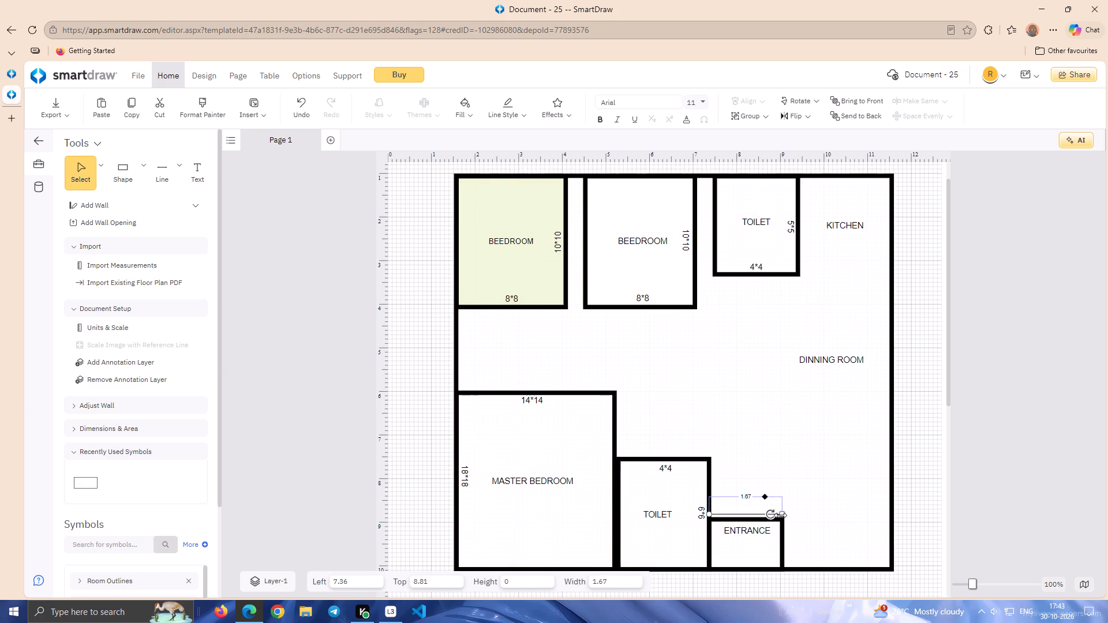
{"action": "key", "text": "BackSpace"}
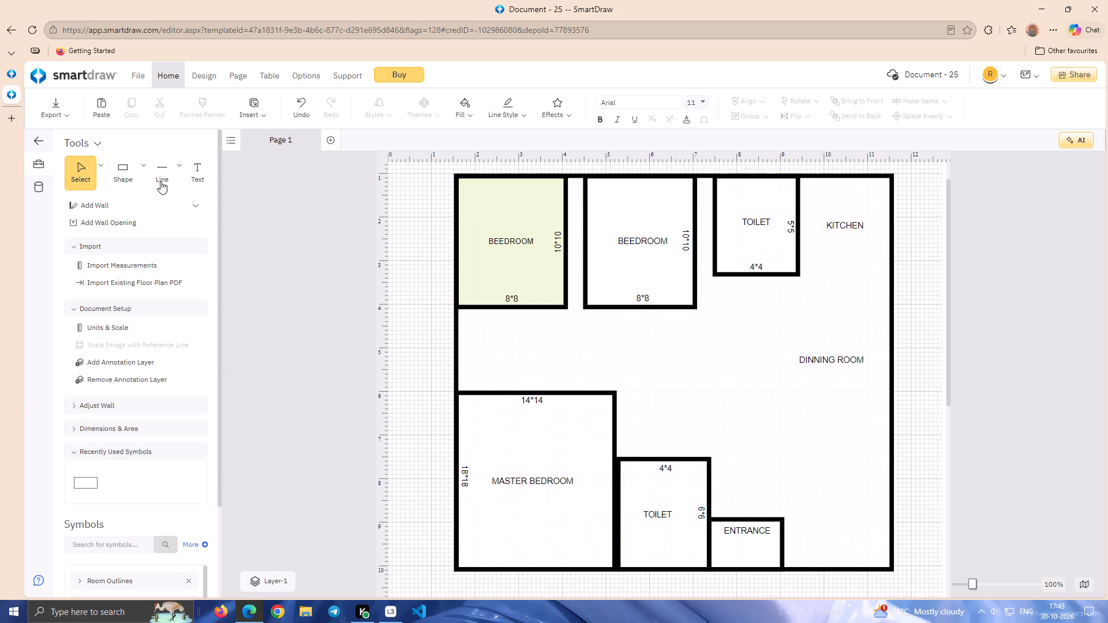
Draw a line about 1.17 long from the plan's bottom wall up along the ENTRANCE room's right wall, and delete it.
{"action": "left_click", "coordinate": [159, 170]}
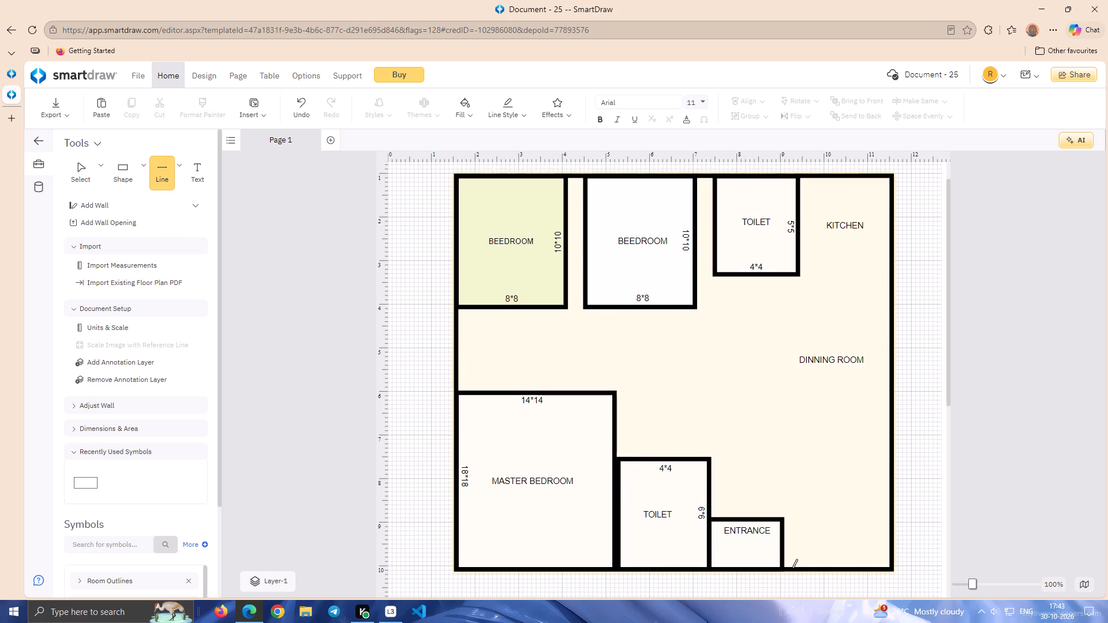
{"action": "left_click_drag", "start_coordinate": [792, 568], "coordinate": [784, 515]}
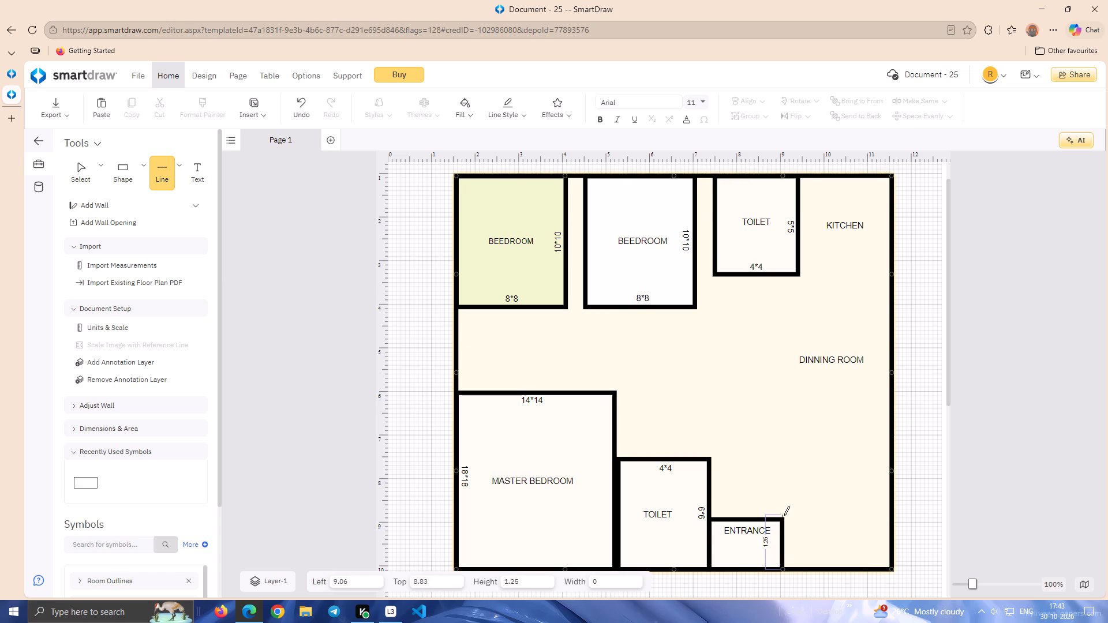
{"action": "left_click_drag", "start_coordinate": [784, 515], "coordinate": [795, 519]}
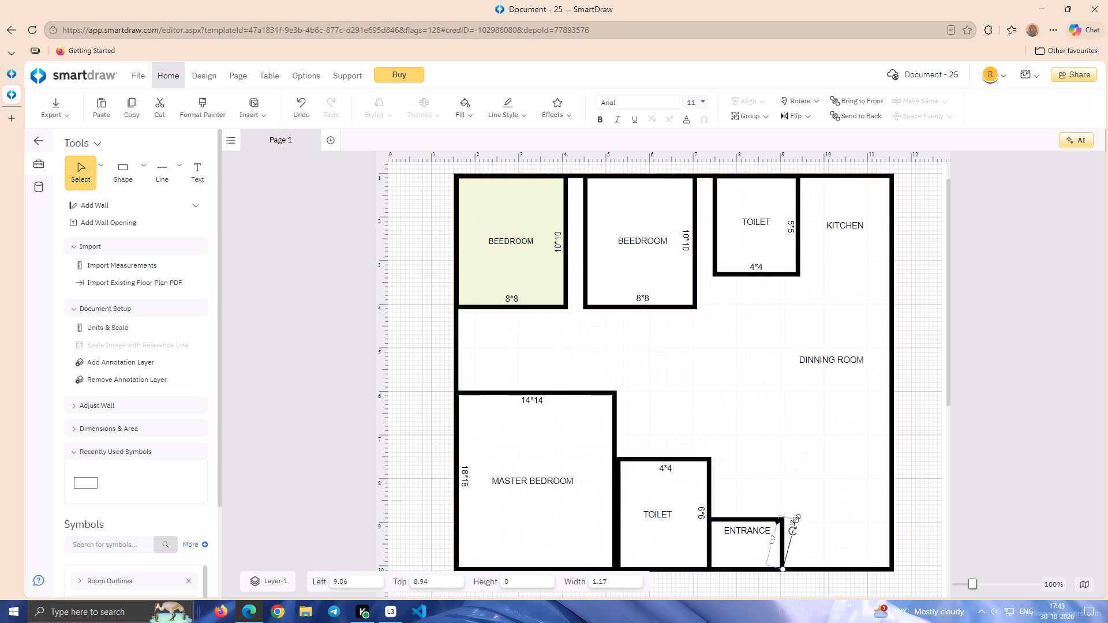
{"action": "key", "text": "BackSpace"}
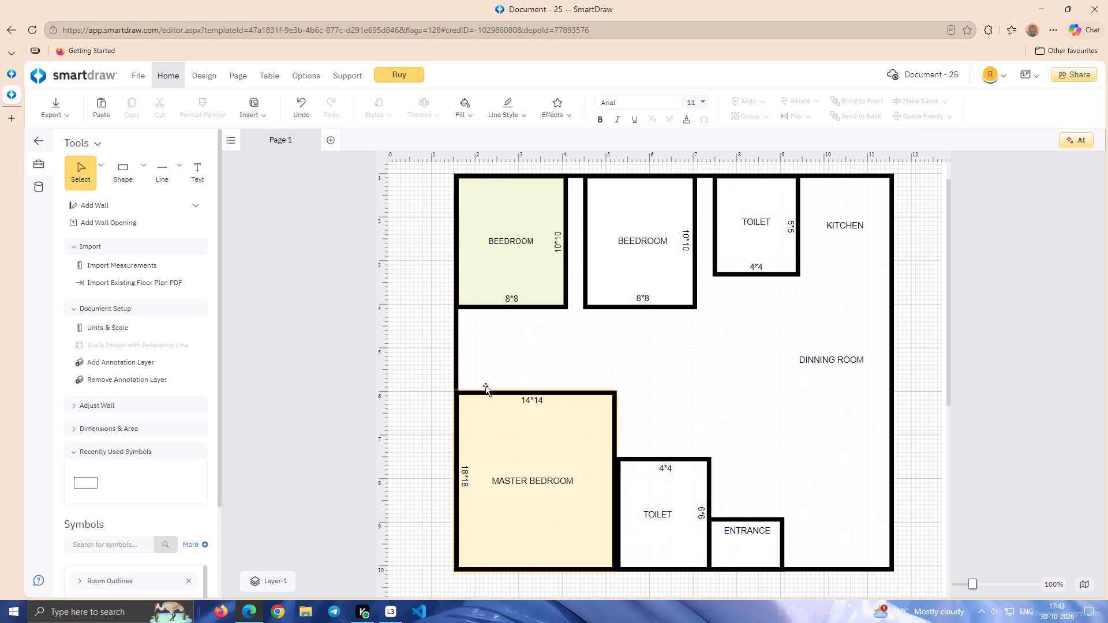
Add two text labels reading 3*3 and 2.5*2.5, one below the other, in the blank area outside the plan's left wall.
{"action": "left_click", "coordinate": [203, 168]}
{"action": "left_click", "coordinate": [416, 313]}
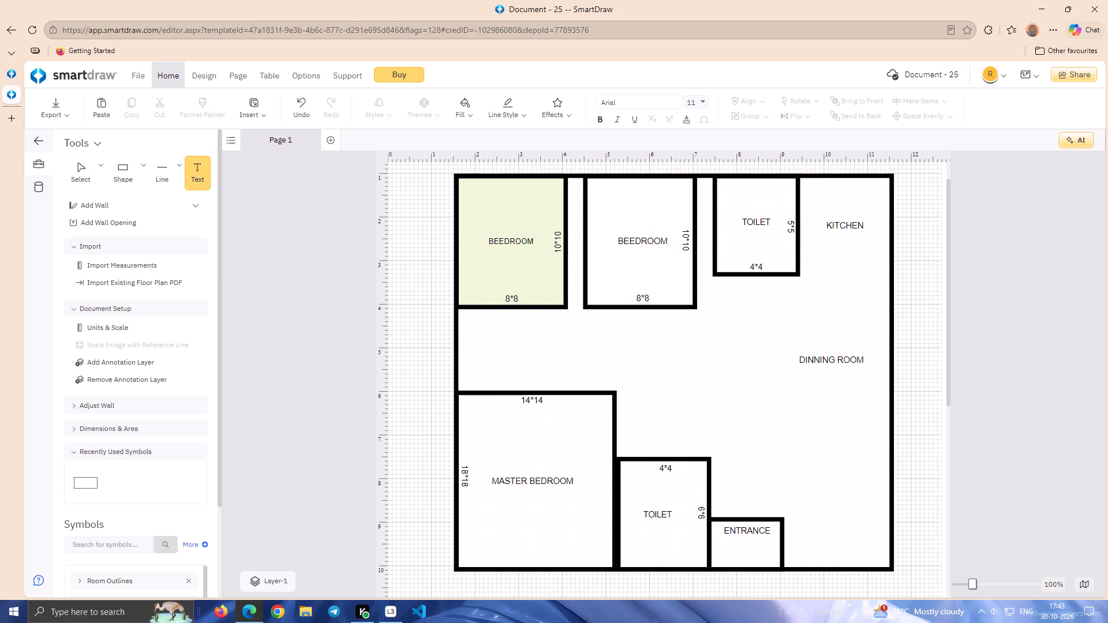
{"action": "type", "text": "3*3"}
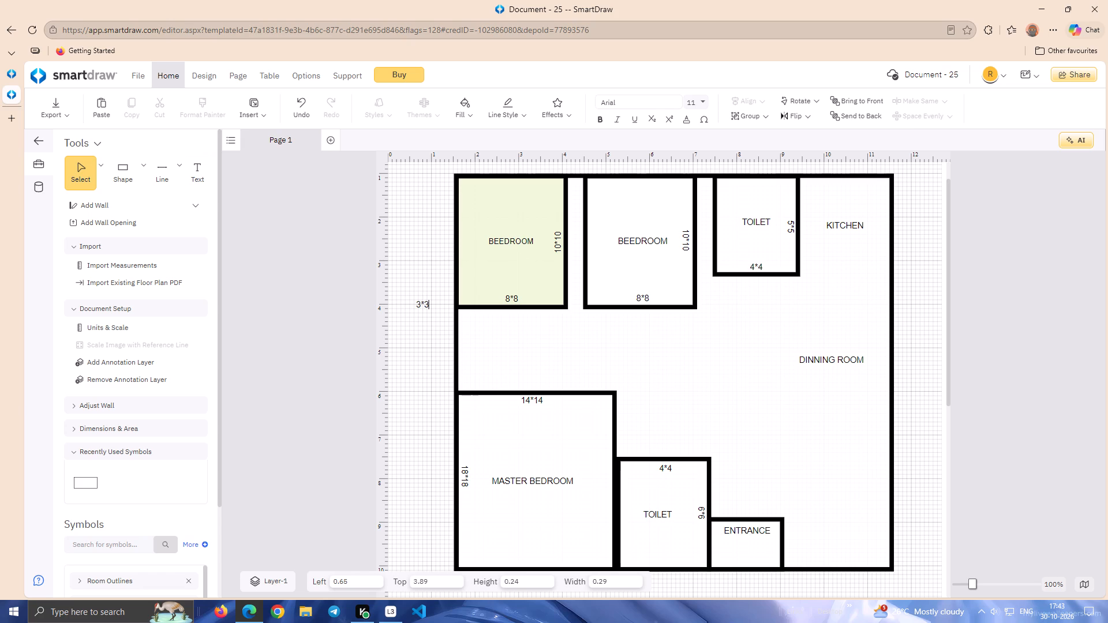
{"action": "left_click", "coordinate": [417, 312]}
{"action": "left_click", "coordinate": [171, 171]}
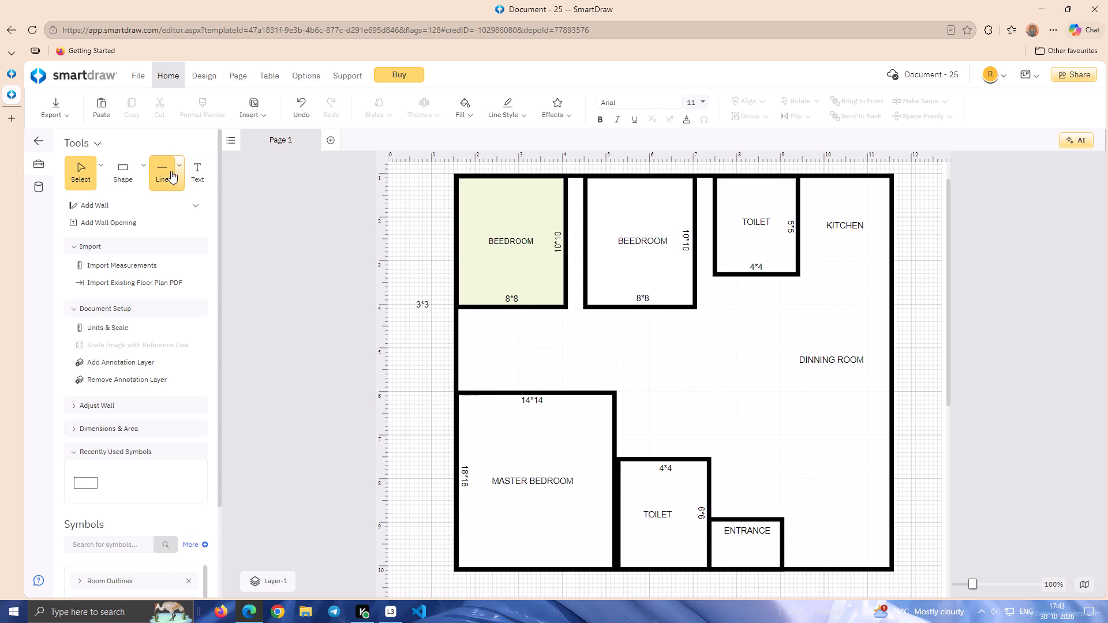
{"action": "left_click", "coordinate": [190, 179]}
{"action": "left_click", "coordinate": [413, 344]}
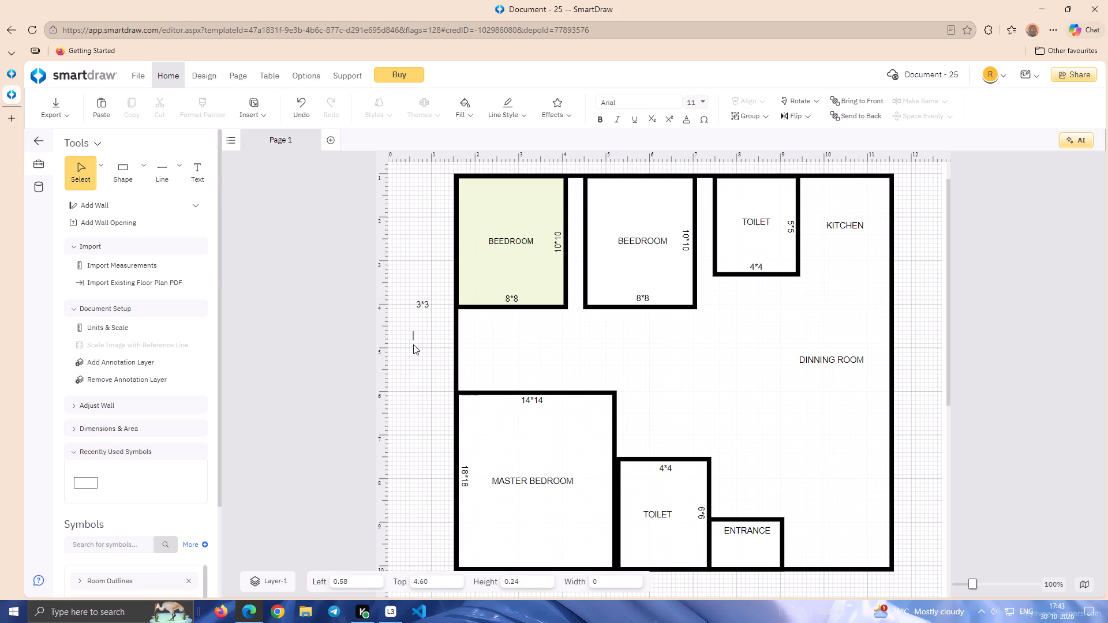
{"action": "type", "text": "2.5*2.5"}
{"action": "left_click", "coordinate": [413, 344]}
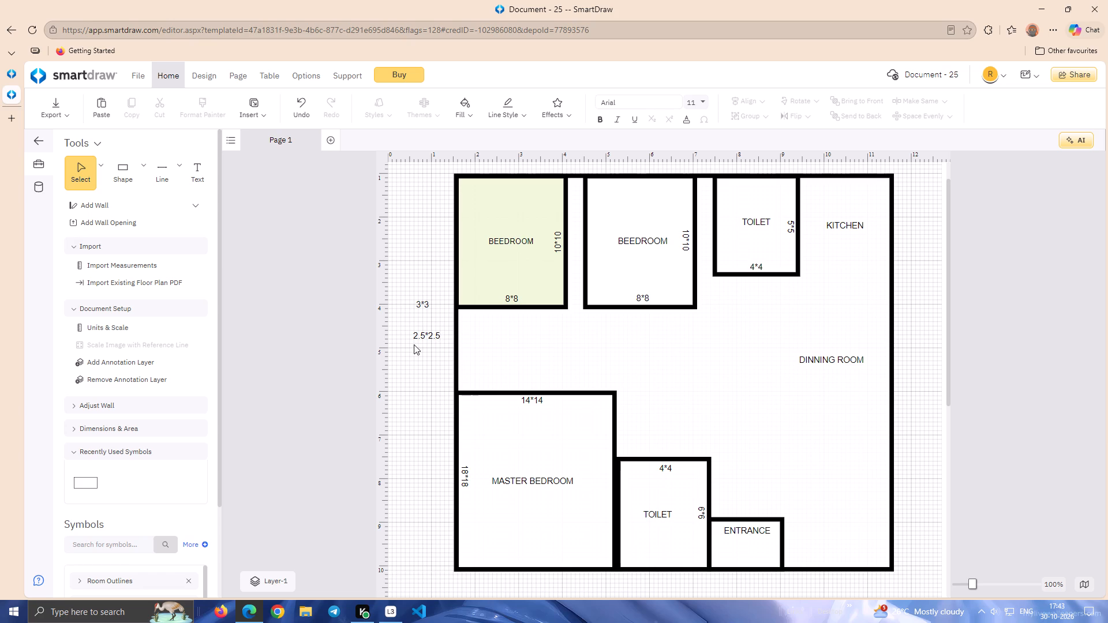
Rotate the 2.5*2.5 label to vertical and place it inside the ENTRANCE room along its right wall.
{"action": "left_click_drag", "start_coordinate": [418, 335], "coordinate": [736, 510]}
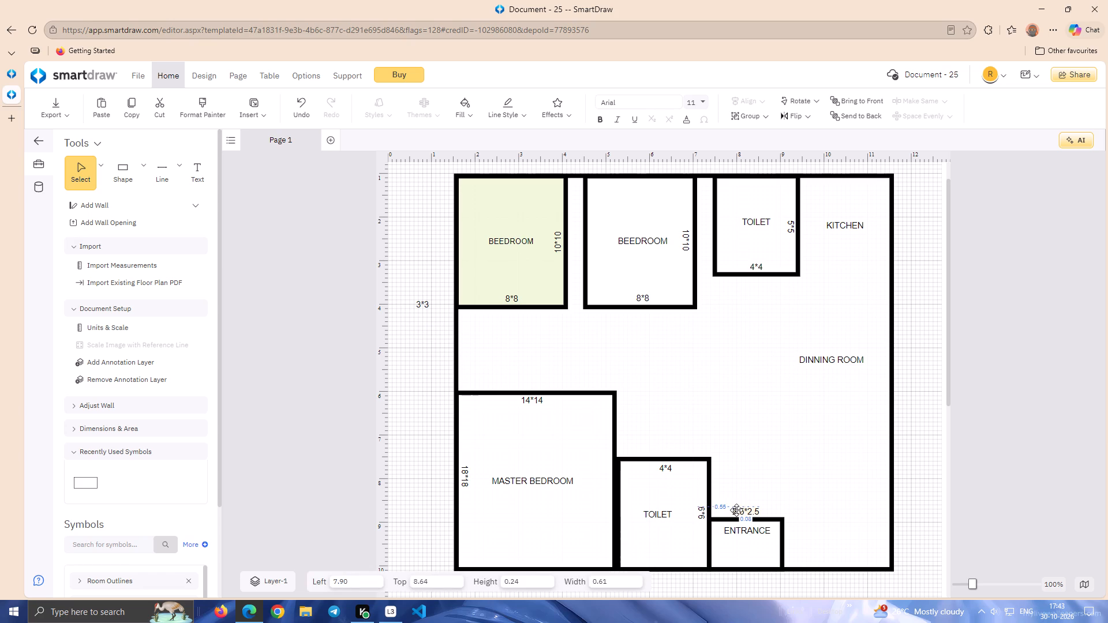
{"action": "left_click_drag", "start_coordinate": [736, 510], "coordinate": [787, 543]}
{"action": "left_click", "coordinate": [780, 539]}
{"action": "left_click_drag", "start_coordinate": [776, 530], "coordinate": [775, 543]}
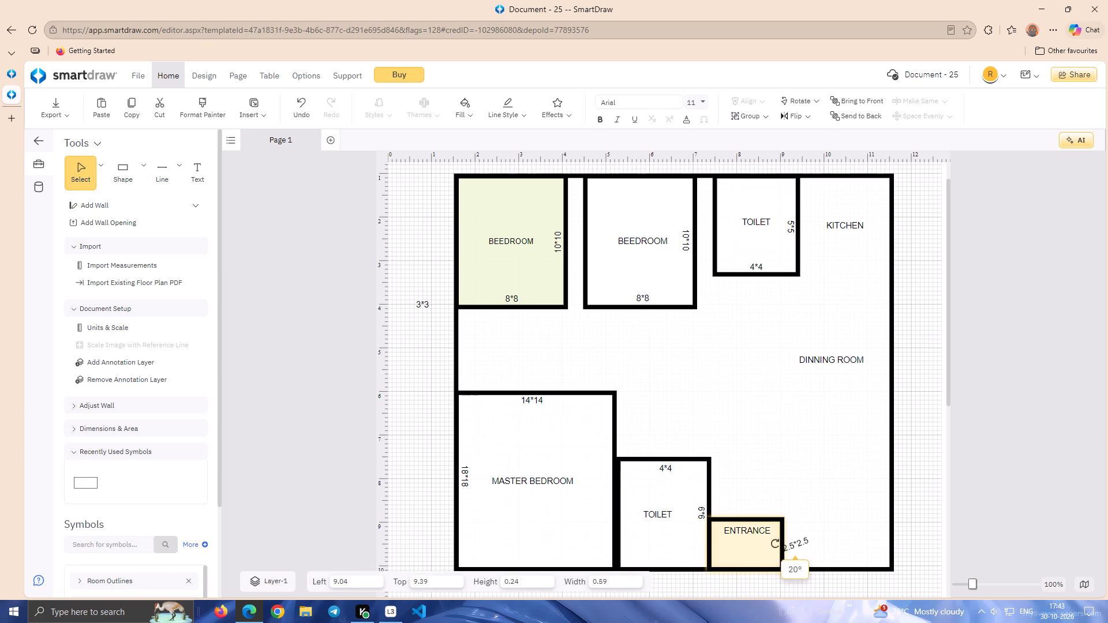
{"action": "left_click_drag", "start_coordinate": [775, 543], "coordinate": [777, 567]}
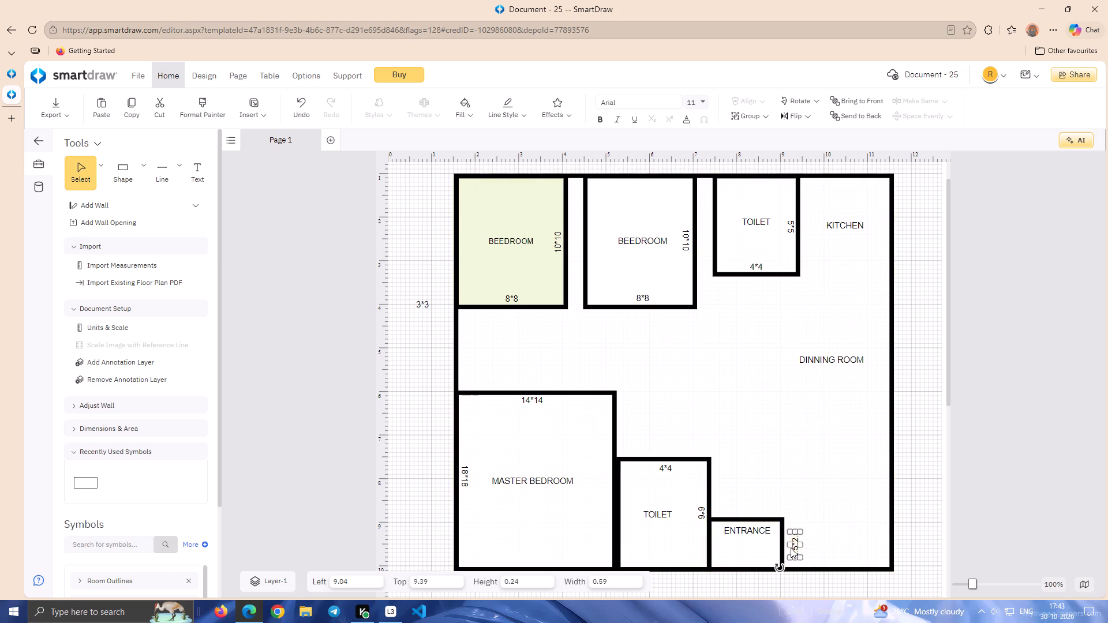
{"action": "left_click_drag", "start_coordinate": [795, 549], "coordinate": [774, 549]}
{"action": "left_click", "coordinate": [405, 321]}
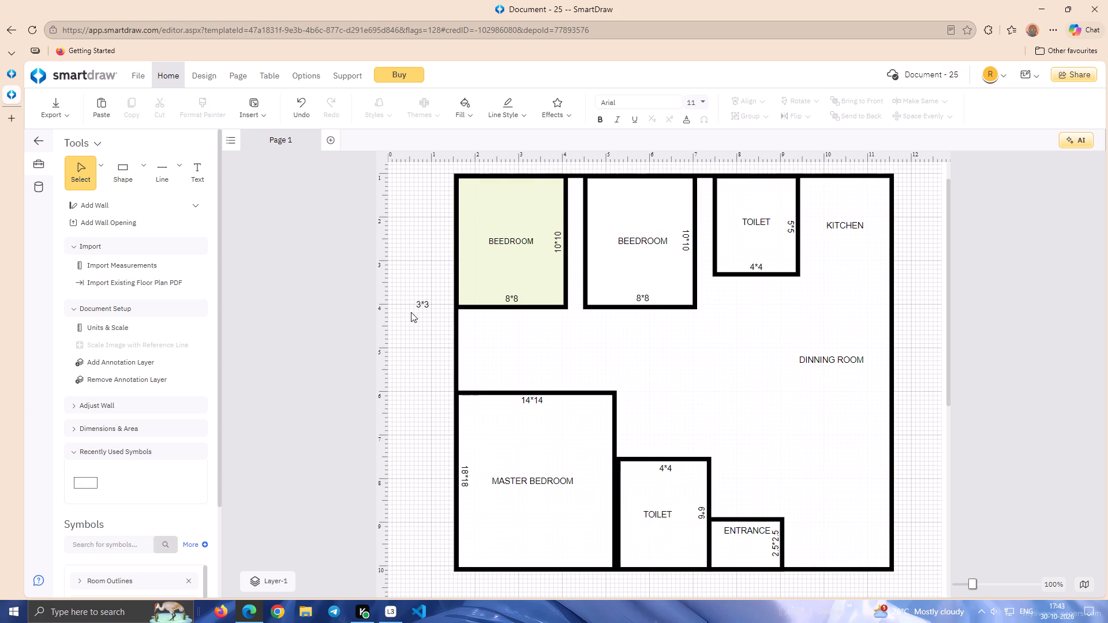
Move the 3*3 label to just above the ENTRANCE room's top wall, roughly centred on its width.
{"action": "left_click_drag", "start_coordinate": [421, 304], "coordinate": [746, 506]}
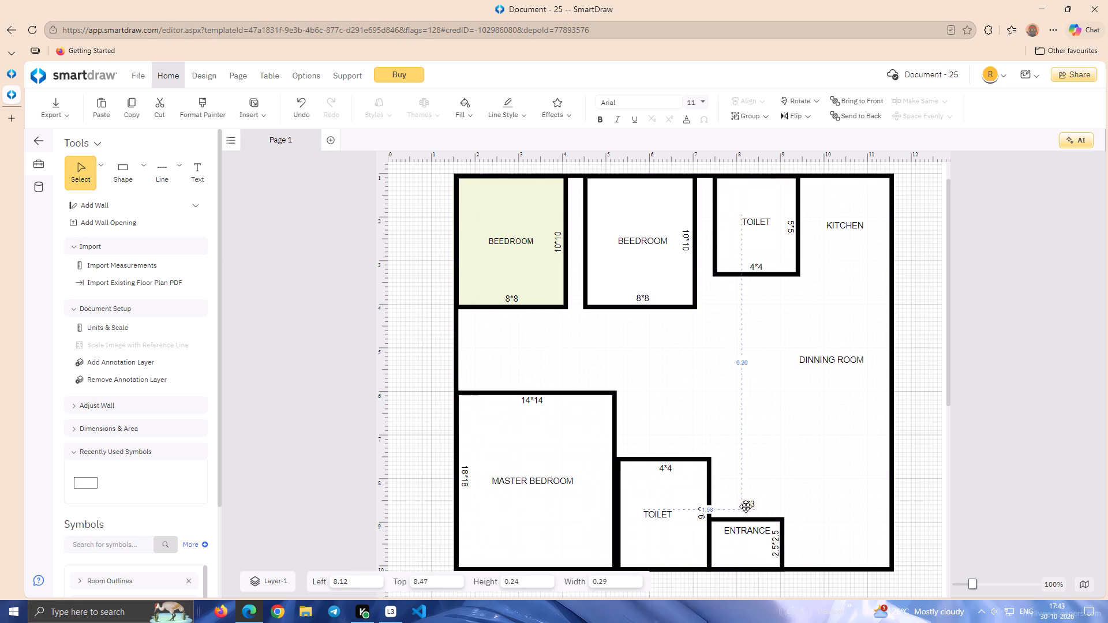
{"action": "left_click_drag", "start_coordinate": [746, 506], "coordinate": [744, 511]}
{"action": "left_click_drag", "start_coordinate": [744, 511], "coordinate": [744, 512]}
{"action": "key", "text": "Right"}
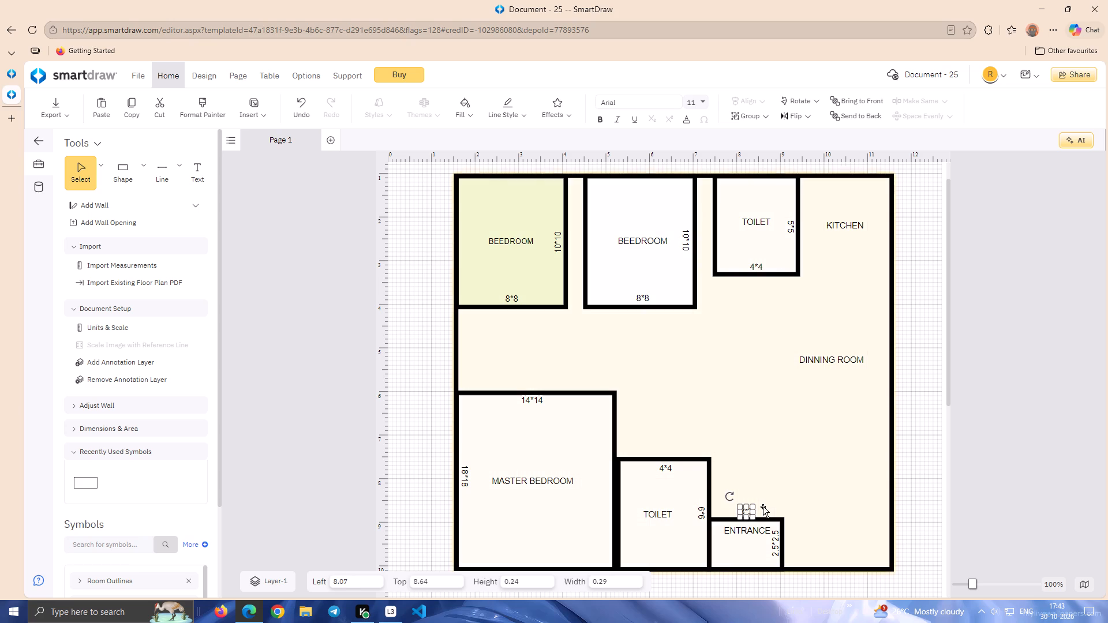
{"action": "key", "text": "Down"}
{"action": "left_click", "coordinate": [932, 451]}
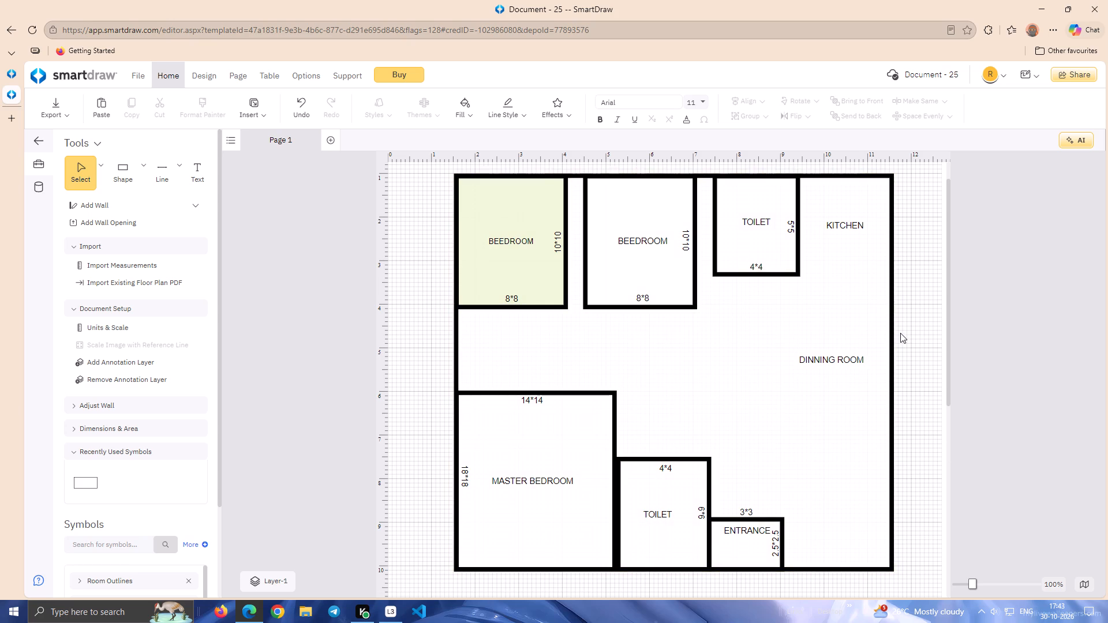
Nudge the toilet room beside the master bedroom slightly left, closer to the master bedroom's right wall.
{"action": "left_click", "coordinate": [645, 464]}
{"action": "key", "text": "Left"}
{"action": "key", "text": "Left"}
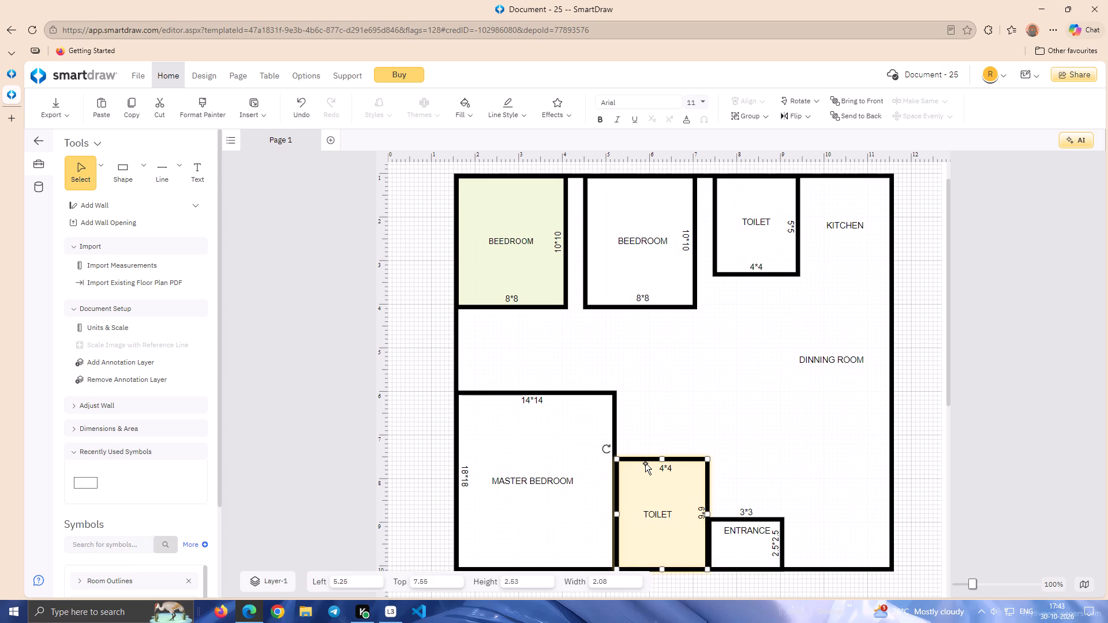
{"action": "key", "text": "Left"}
{"action": "left_click", "coordinate": [921, 429]}
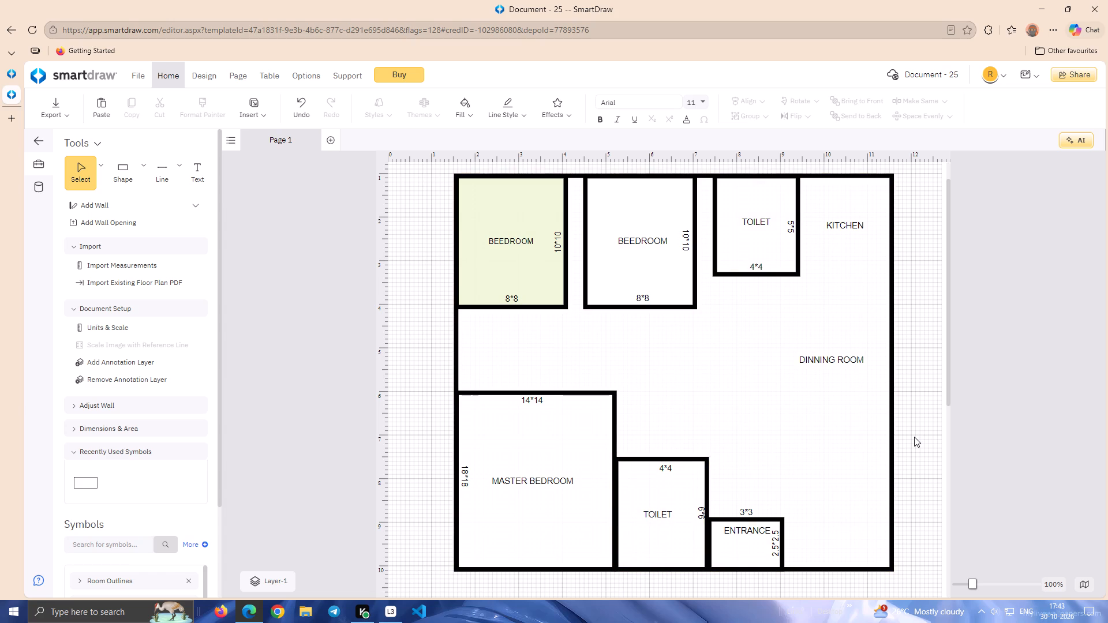
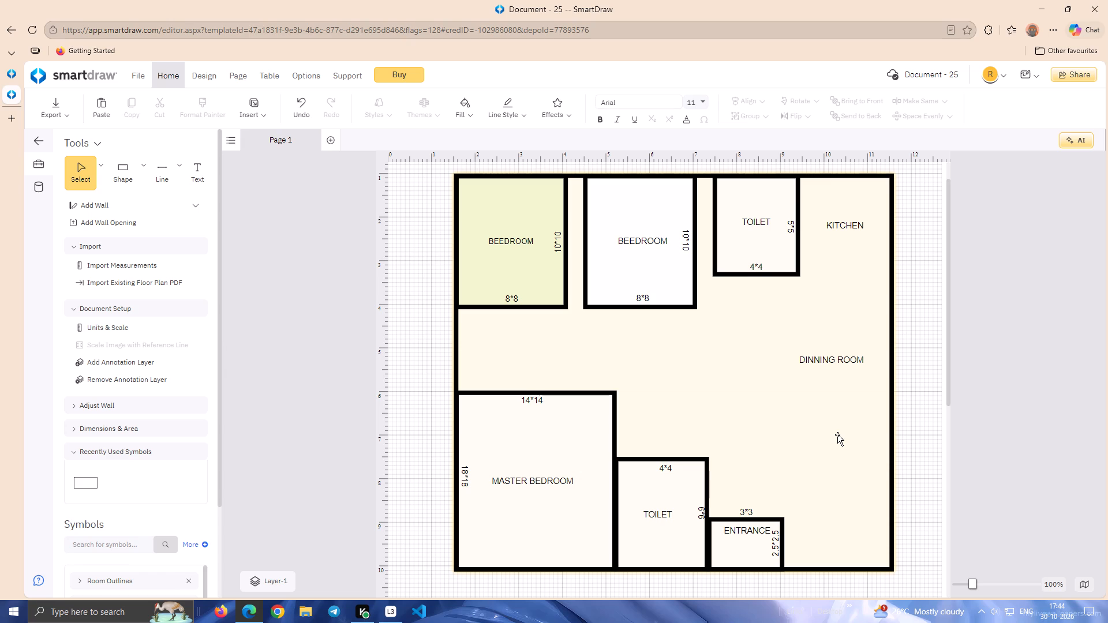
Nudge the vertical dimension label inside the toilet beside the master bedroom slightly left, away from the right wall.
{"action": "left_click", "coordinate": [701, 513]}
{"action": "key", "text": "Left"}
{"action": "key", "text": "Left"}
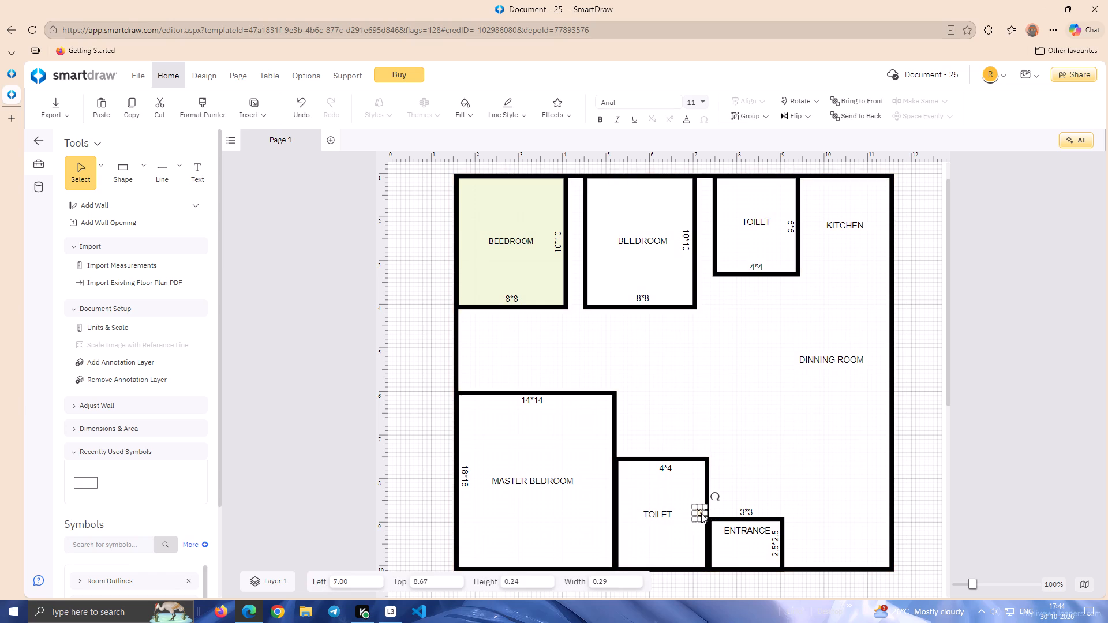
{"action": "left_click", "coordinate": [915, 469]}
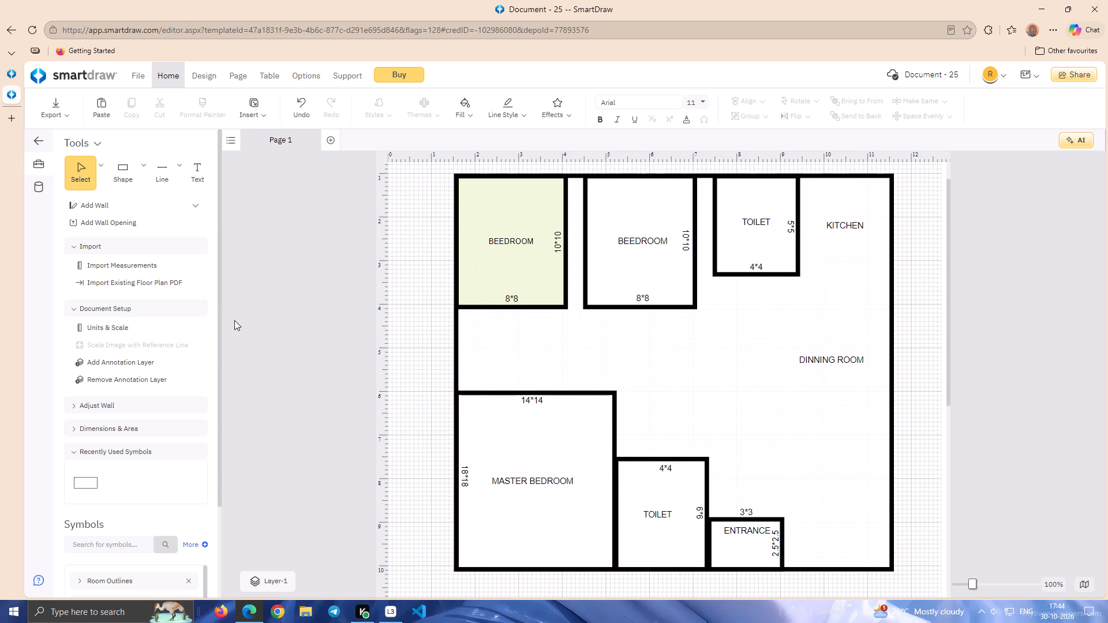
Place a 28" door in the master bedroom's top wall near its left corner, swinging inward, and resize it to about 0.64.
{"action": "left_click_drag", "start_coordinate": [219, 268], "coordinate": [220, 524]}
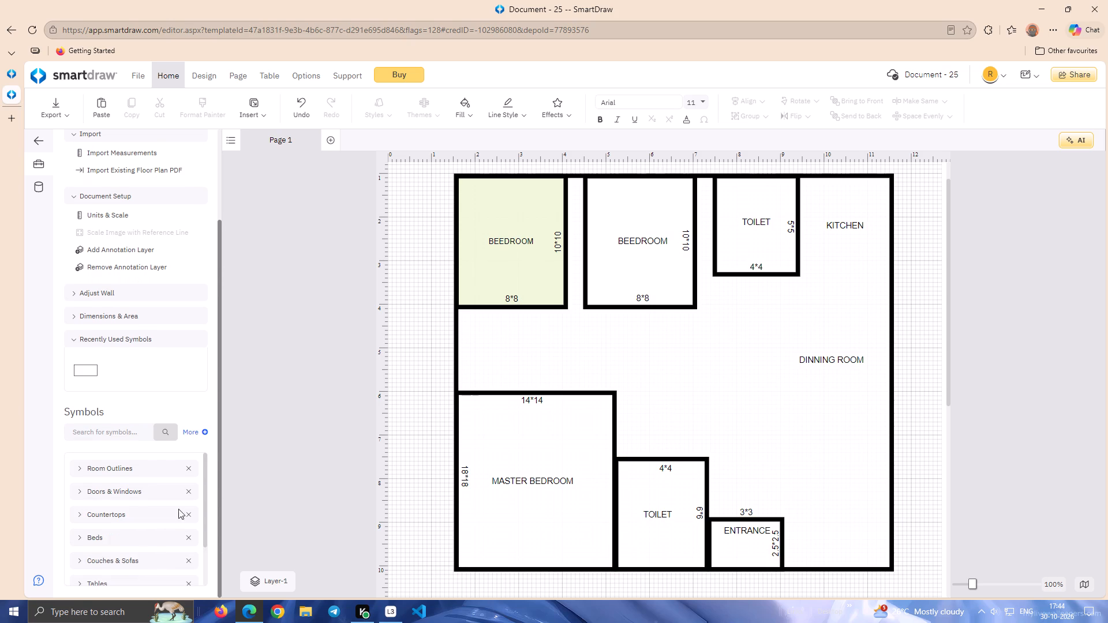
{"action": "left_click", "coordinate": [74, 488]}
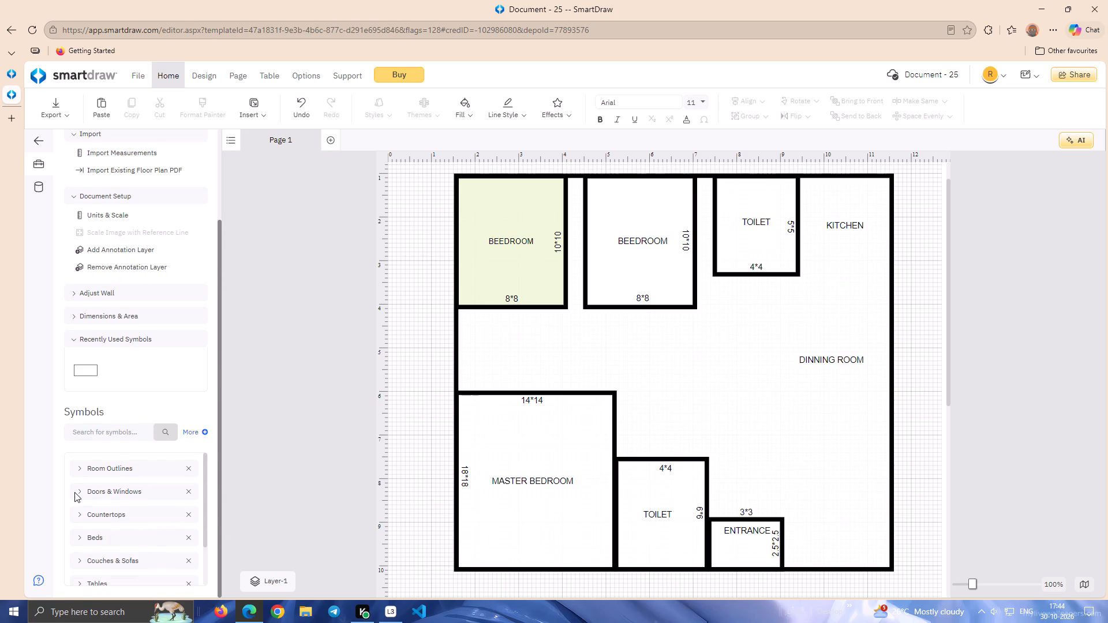
{"action": "left_click", "coordinate": [77, 492]}
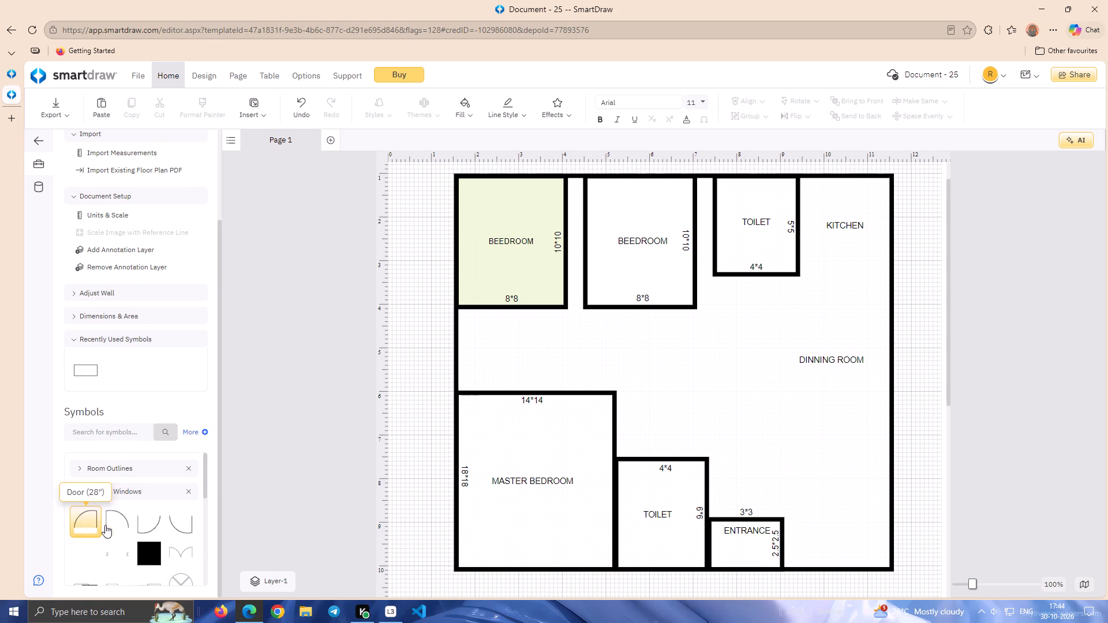
{"action": "double_click", "coordinate": [152, 519]}
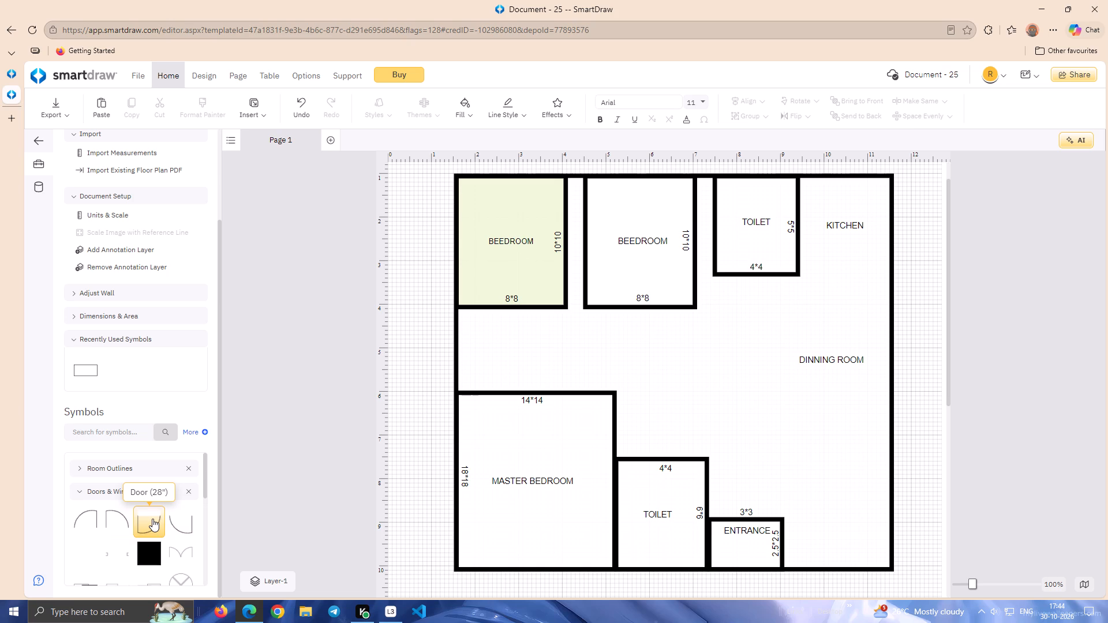
{"action": "left_click_drag", "start_coordinate": [467, 226], "coordinate": [489, 396]}
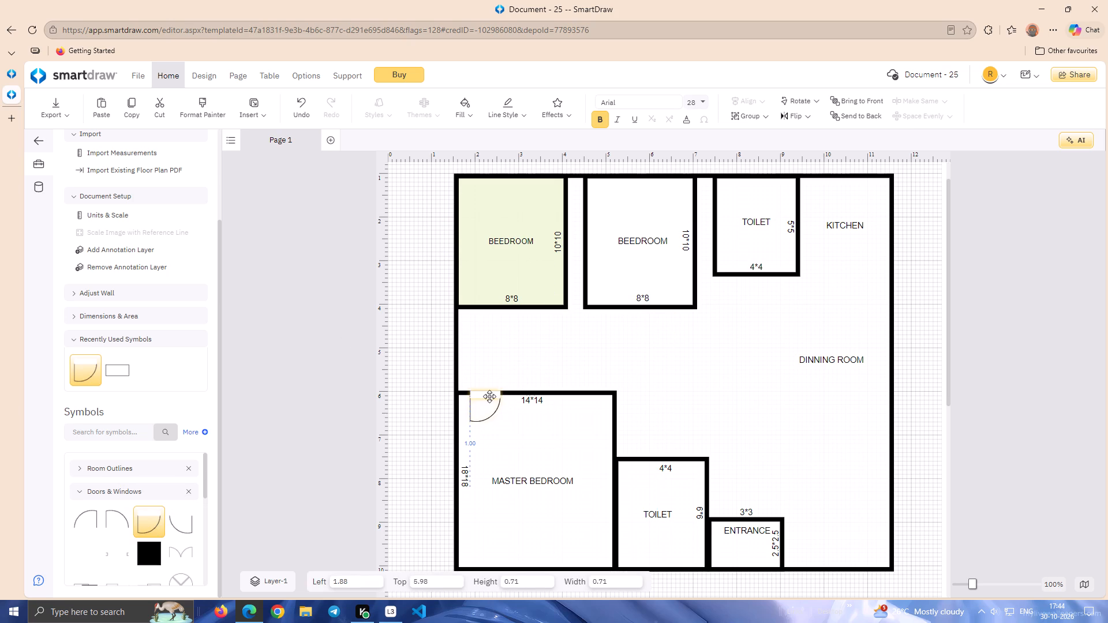
{"action": "left_click_drag", "start_coordinate": [489, 396], "coordinate": [485, 396]}
{"action": "left_click", "coordinate": [495, 390]}
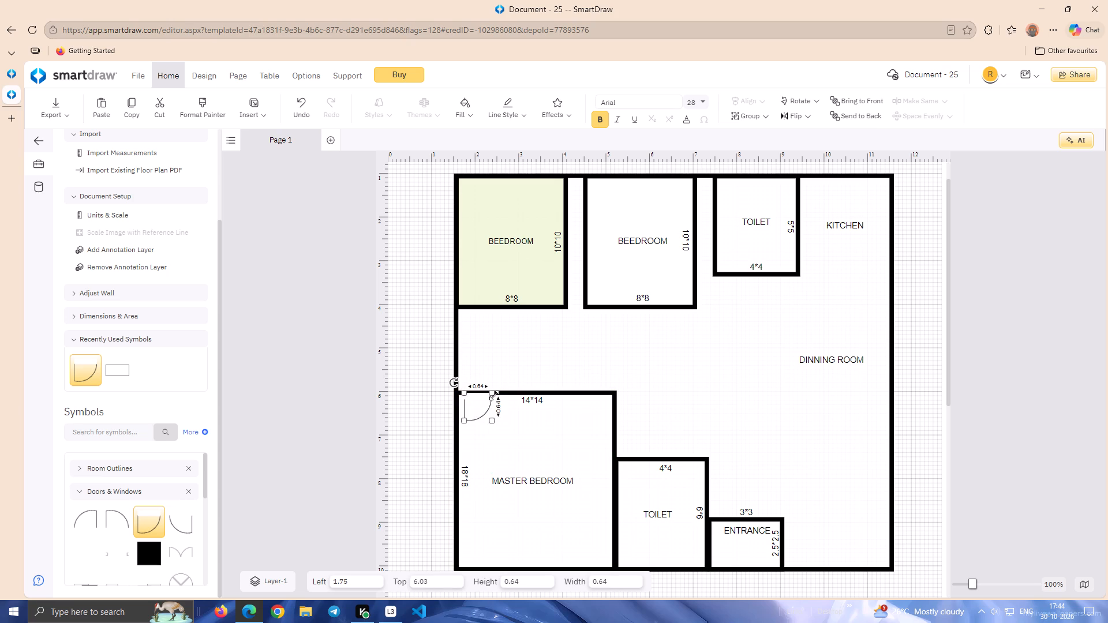
{"action": "key", "text": "Up"}
{"action": "key", "text": "Up"}
{"action": "key", "text": "Up"}
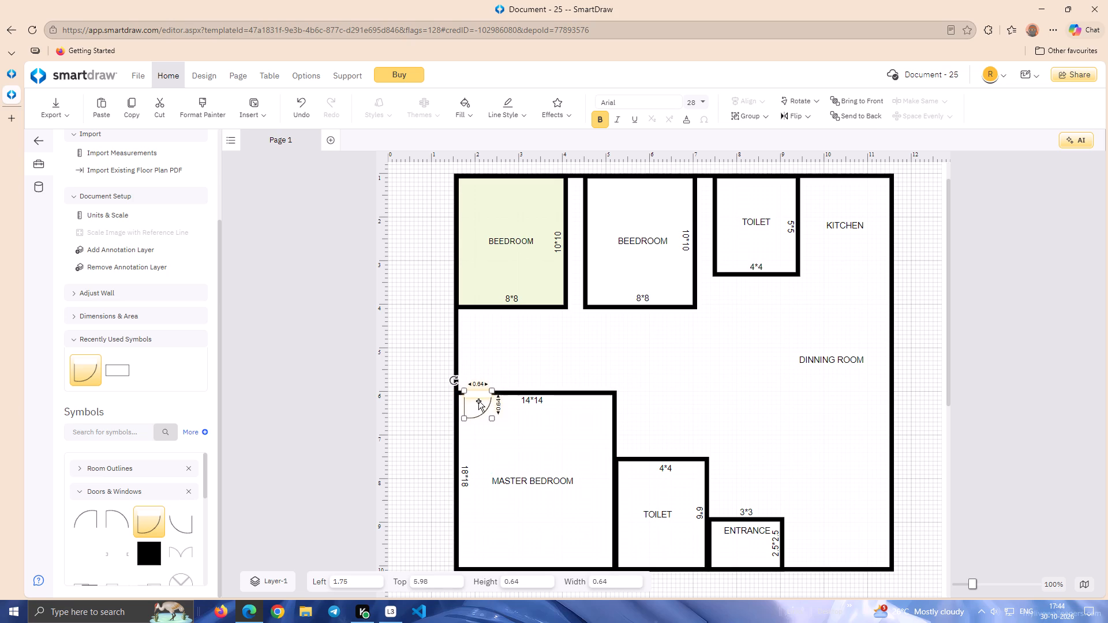
{"action": "key", "text": "Left"}
{"action": "left_click", "coordinate": [432, 396]}
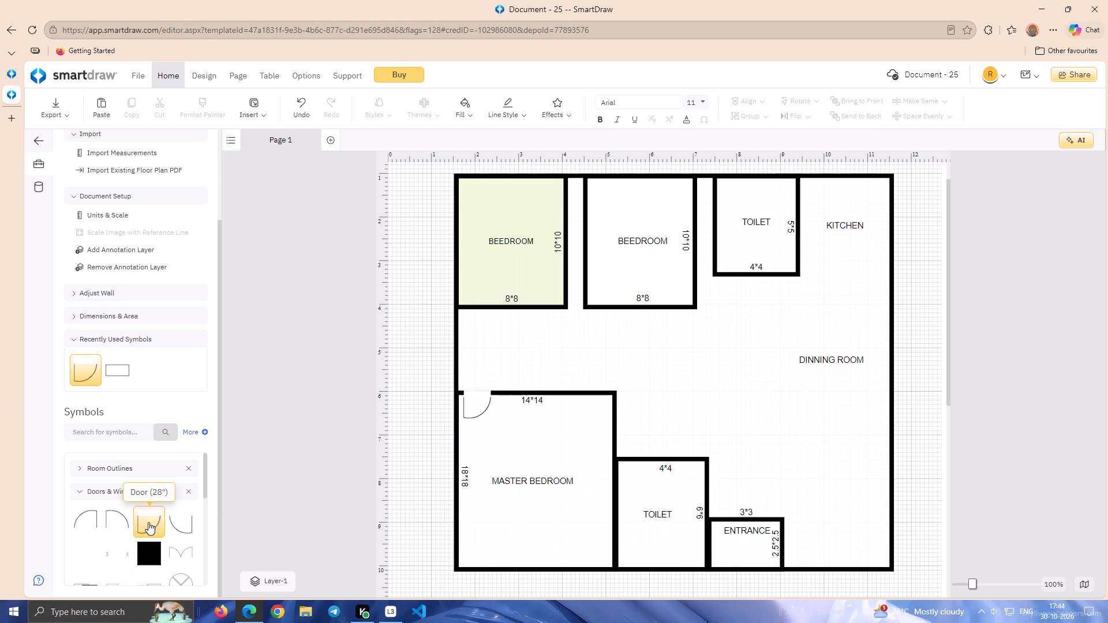
Place a 28" door in the green bedroom's bottom wall near its left end, swinging inward, and resize it to about 0.59.
{"action": "left_click_drag", "start_coordinate": [109, 523], "coordinate": [113, 520]}
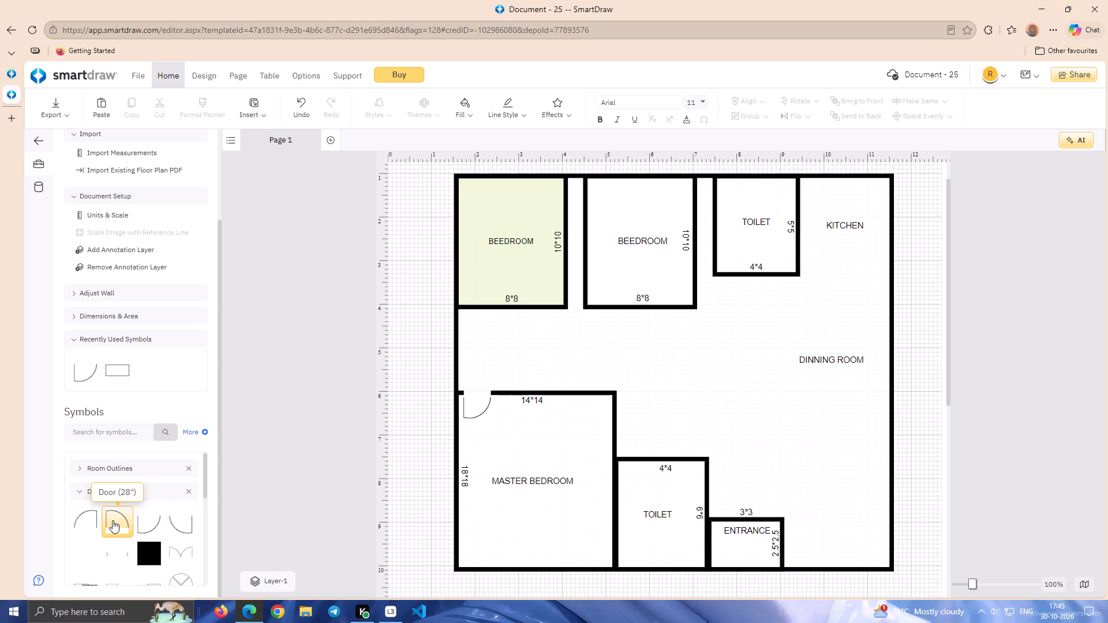
{"action": "left_click_drag", "start_coordinate": [113, 520], "coordinate": [490, 299]}
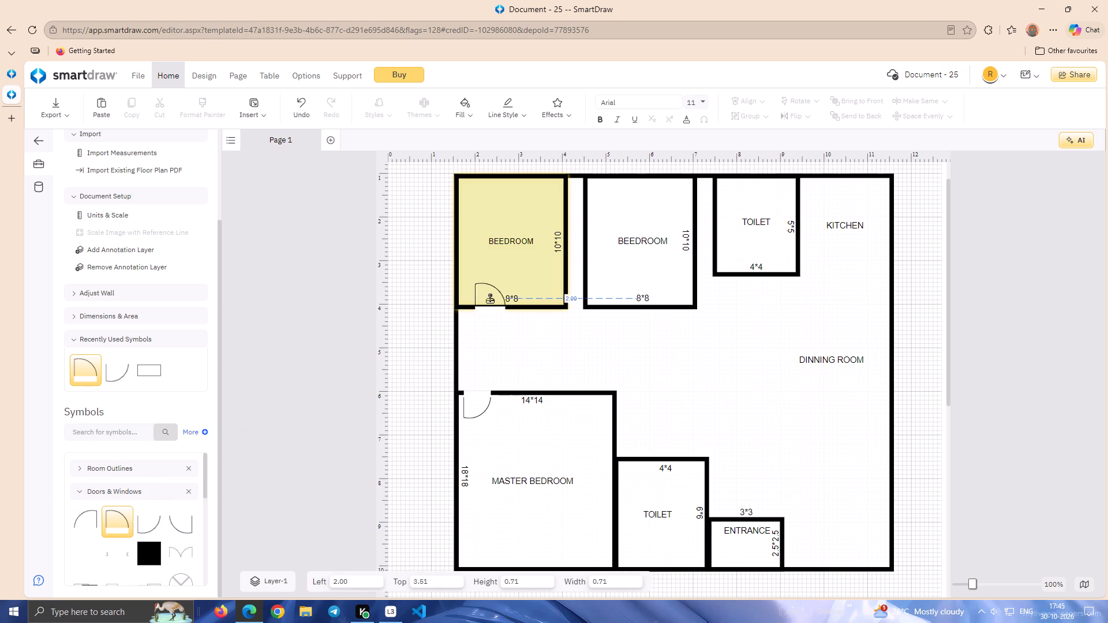
{"action": "left_click_drag", "start_coordinate": [490, 299], "coordinate": [482, 298]}
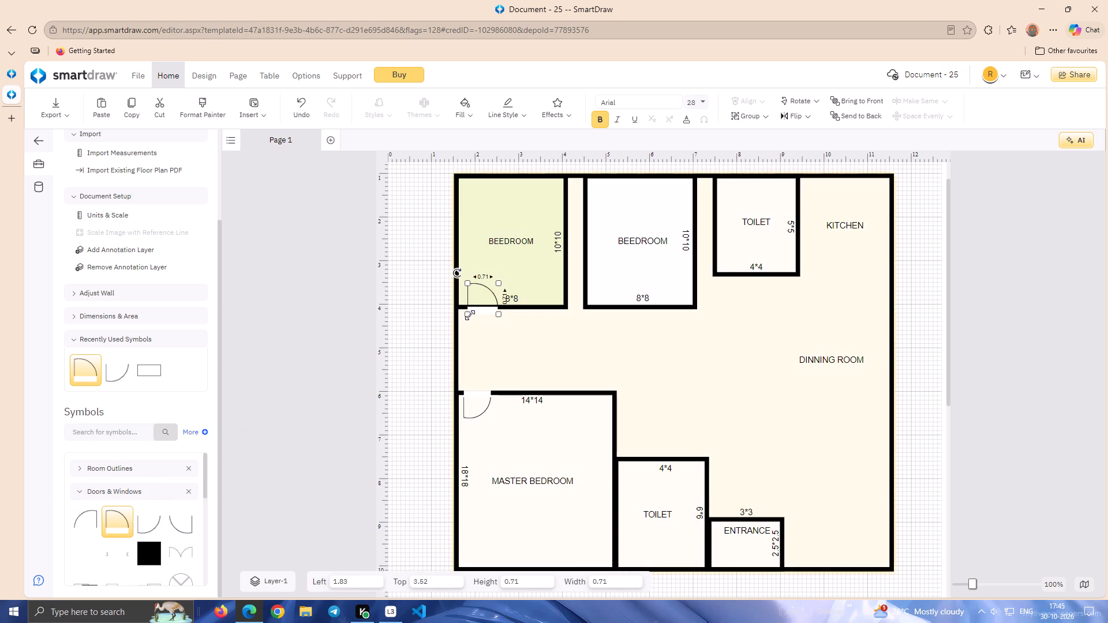
{"action": "left_click_drag", "start_coordinate": [470, 315], "coordinate": [472, 313]}
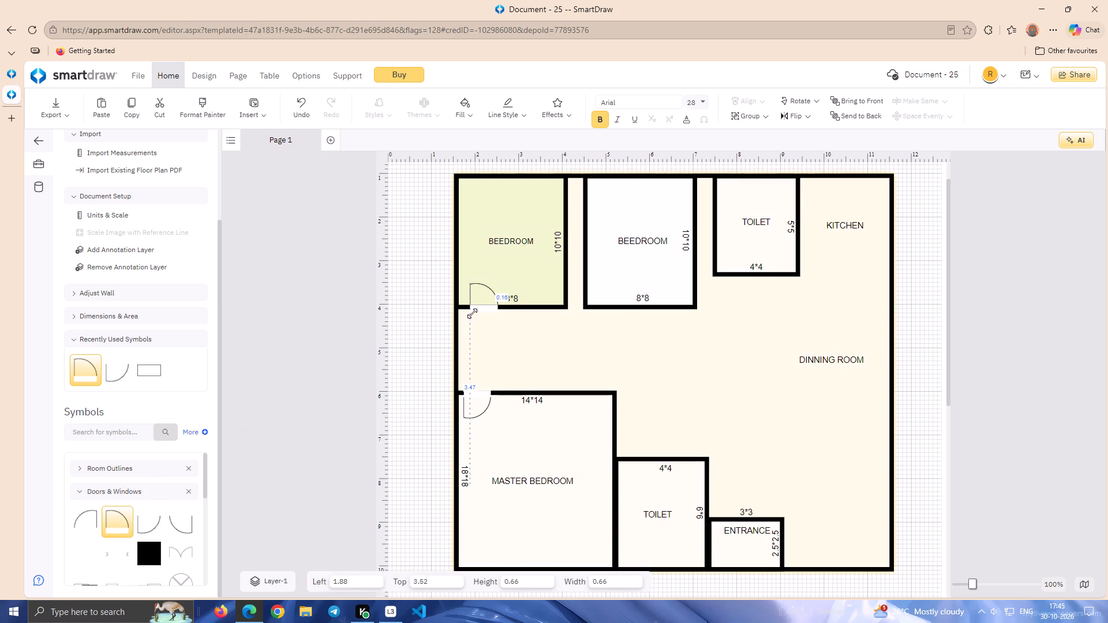
{"action": "left_click_drag", "start_coordinate": [472, 313], "coordinate": [473, 312]}
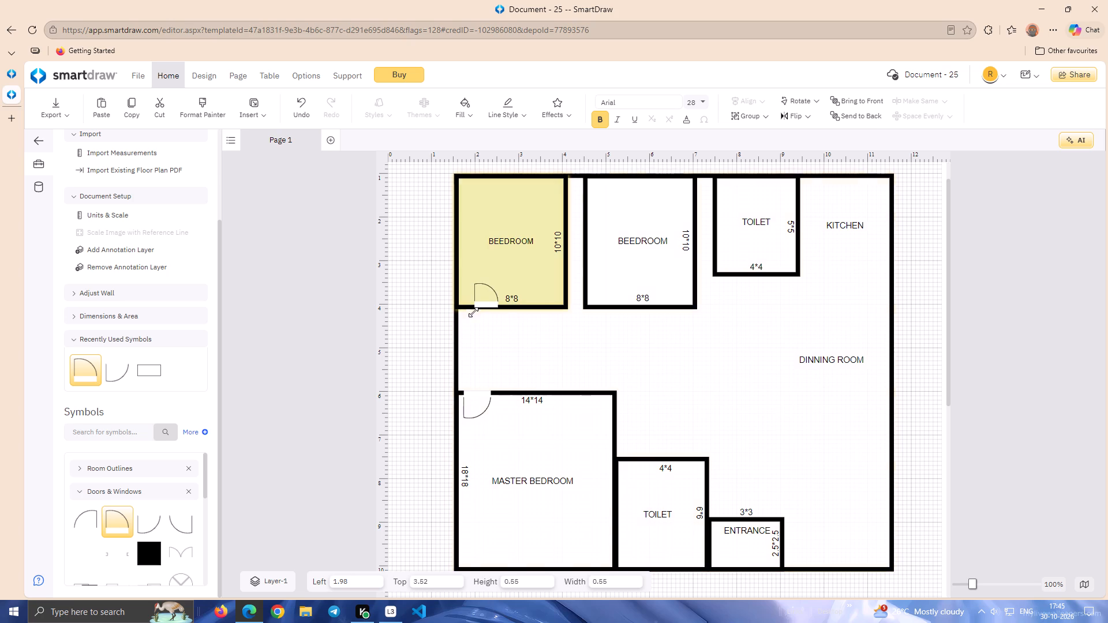
{"action": "left_click_drag", "start_coordinate": [473, 312], "coordinate": [473, 311]}
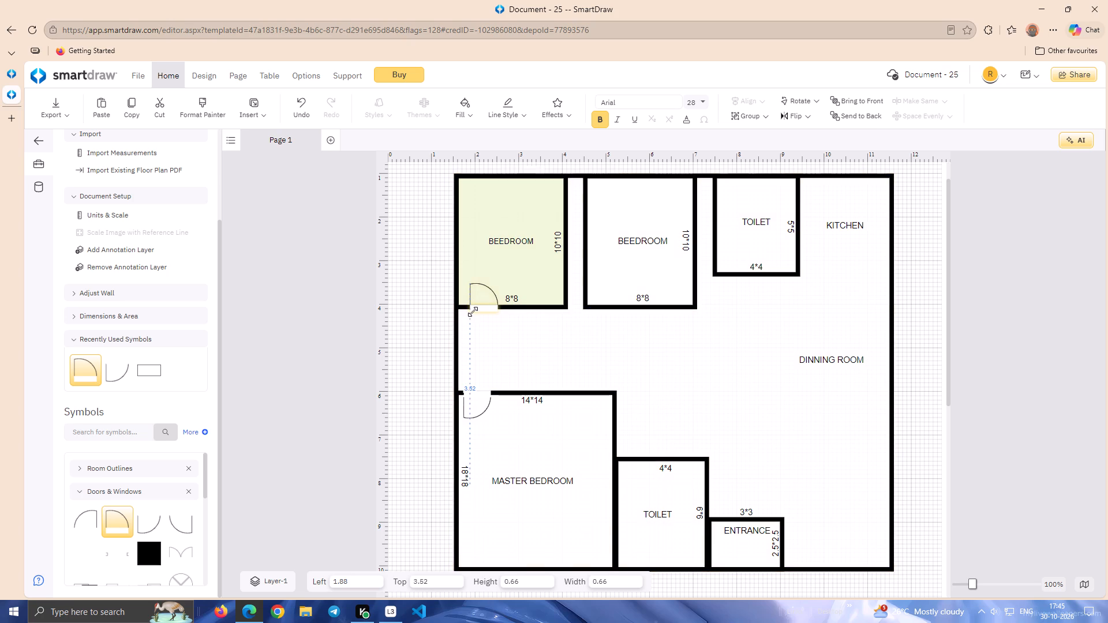
{"action": "left_click_drag", "start_coordinate": [473, 311], "coordinate": [473, 309]}
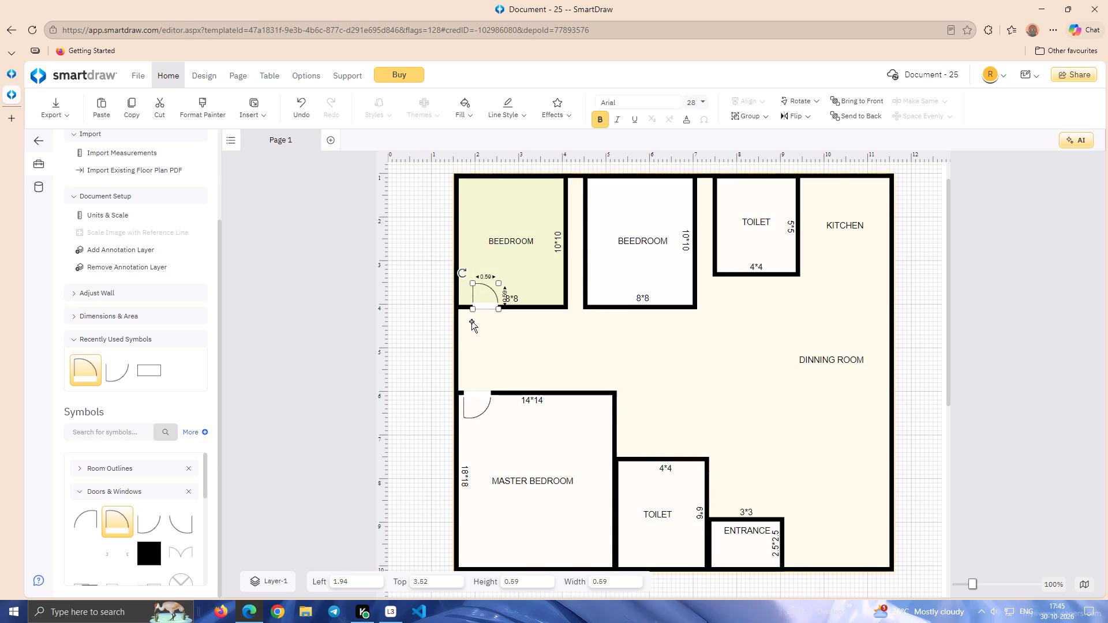
Shift the green bedroom's door left along the bottom wall, close to the left corner, at about 1.73 left and 3.53 top.
{"action": "key", "text": "Left"}
{"action": "key", "text": "Left"}
{"action": "key", "text": "Left"}
{"action": "key", "text": "Left"}
{"action": "key", "text": "Left"}
{"action": "key", "text": "Left"}
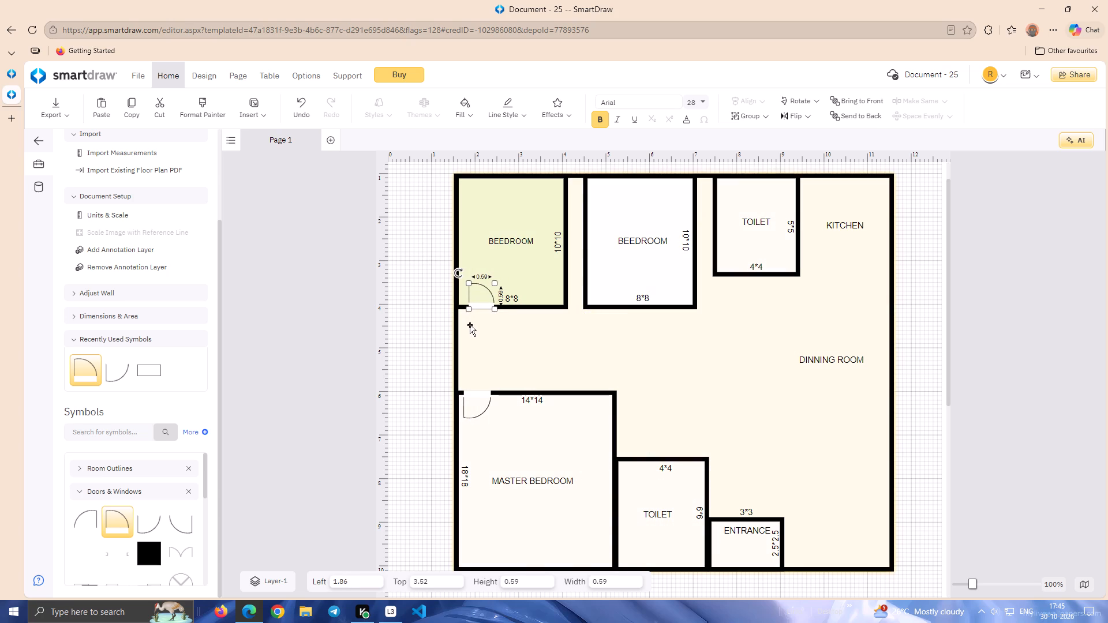
{"action": "key", "text": "Left"}
{"action": "key", "text": "Left"}
{"action": "key", "text": "Left"}
{"action": "key", "text": "Left"}
{"action": "key", "text": "Left"}
{"action": "key", "text": "Left"}
{"action": "key", "text": "Left"}
{"action": "key", "text": "Left"}
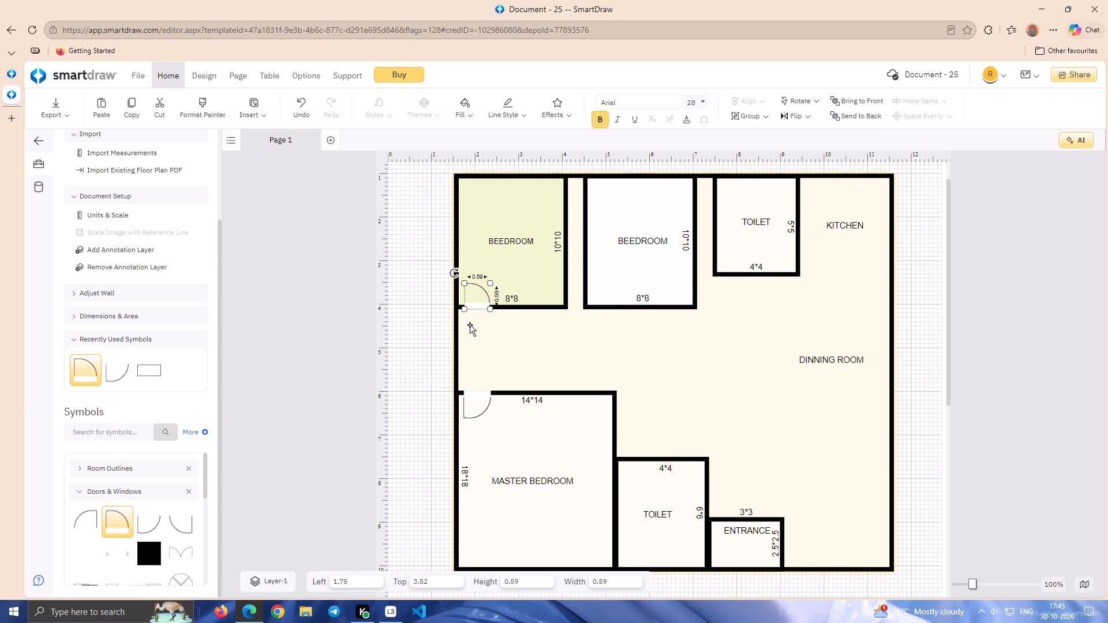
{"action": "key", "text": "Left"}
{"action": "key", "text": "Left"}
{"action": "key", "text": "Down"}
{"action": "key", "text": "Down"}
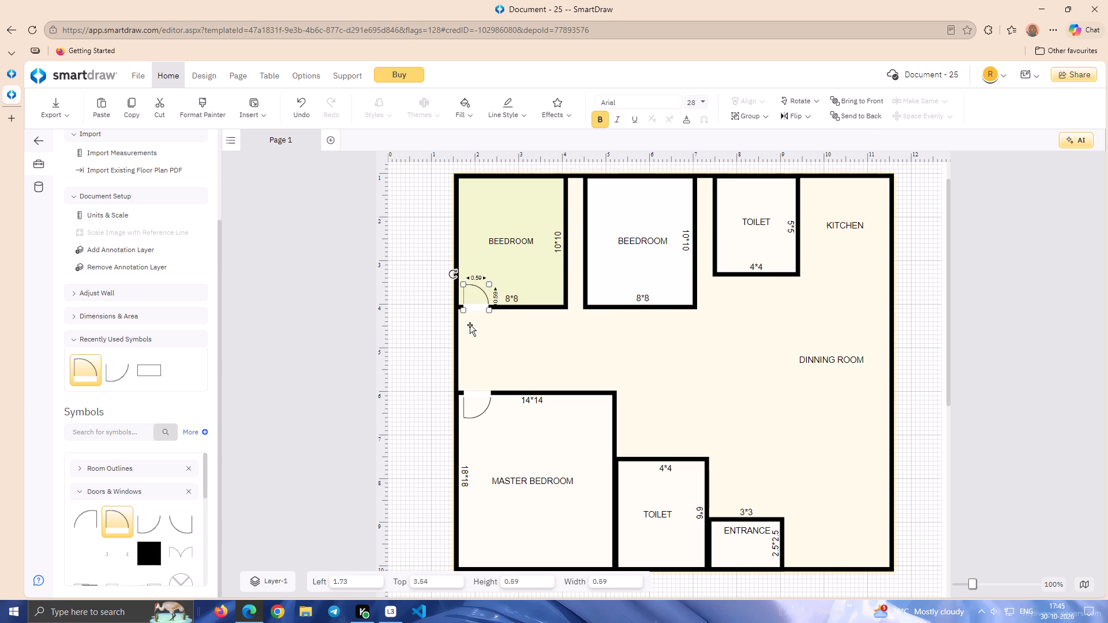
{"action": "key", "text": "Up"}
{"action": "left_click", "coordinate": [439, 338]}
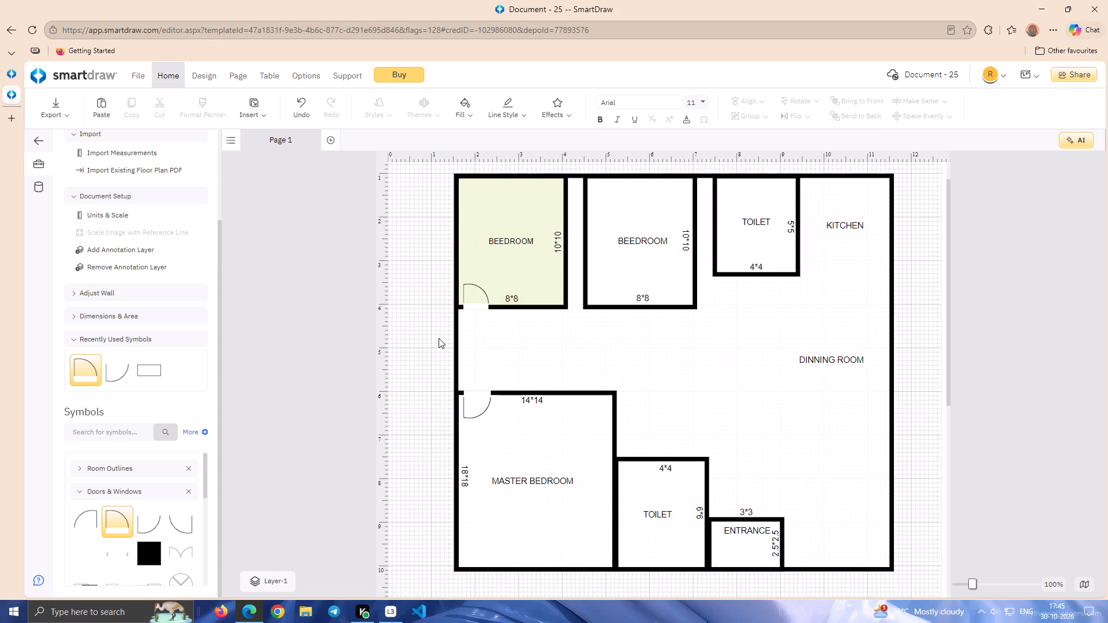
Nudge the master bedroom and green bedroom doors slightly right so their left edges line up vertically, at about 1.77 left.
{"action": "left_click", "coordinate": [482, 392]}
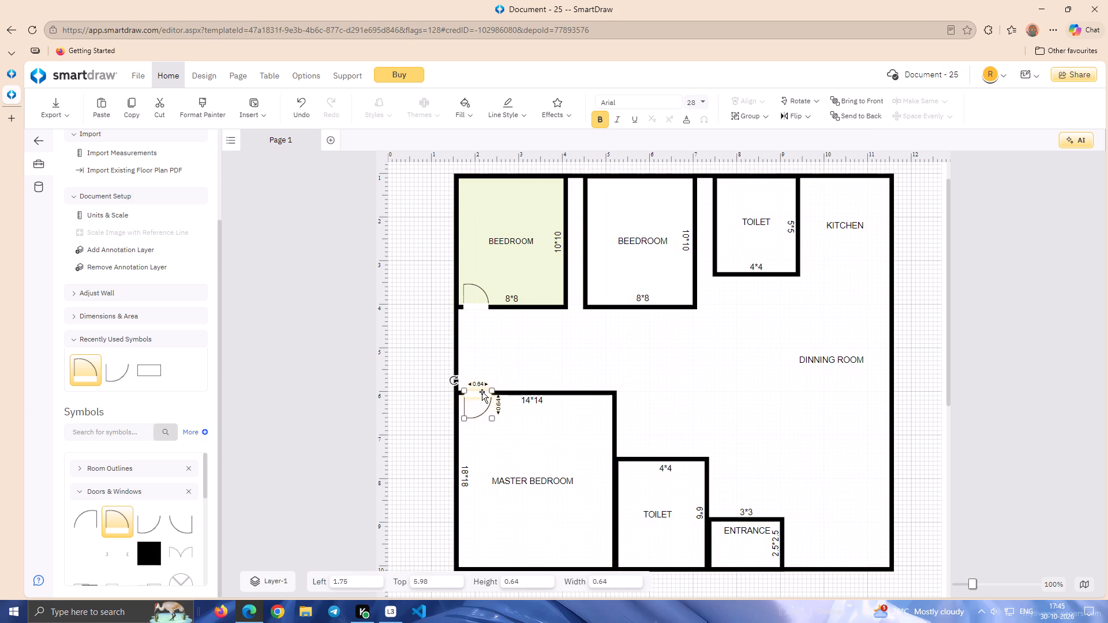
{"action": "key", "text": "Right"}
{"action": "key", "text": "Right"}
{"action": "left_click", "coordinate": [476, 306]}
{"action": "key", "text": "Right"}
{"action": "key", "text": "Right"}
{"action": "key", "text": "Right"}
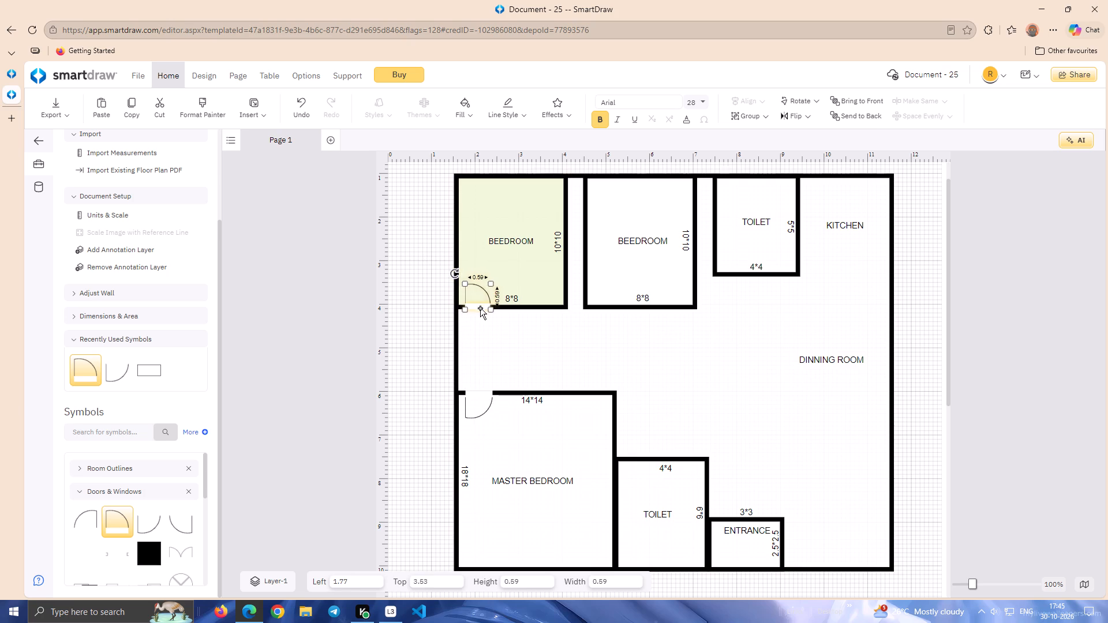
{"action": "key", "text": "Right"}
{"action": "left_click", "coordinate": [419, 353]}
{"action": "left_click", "coordinate": [481, 308]}
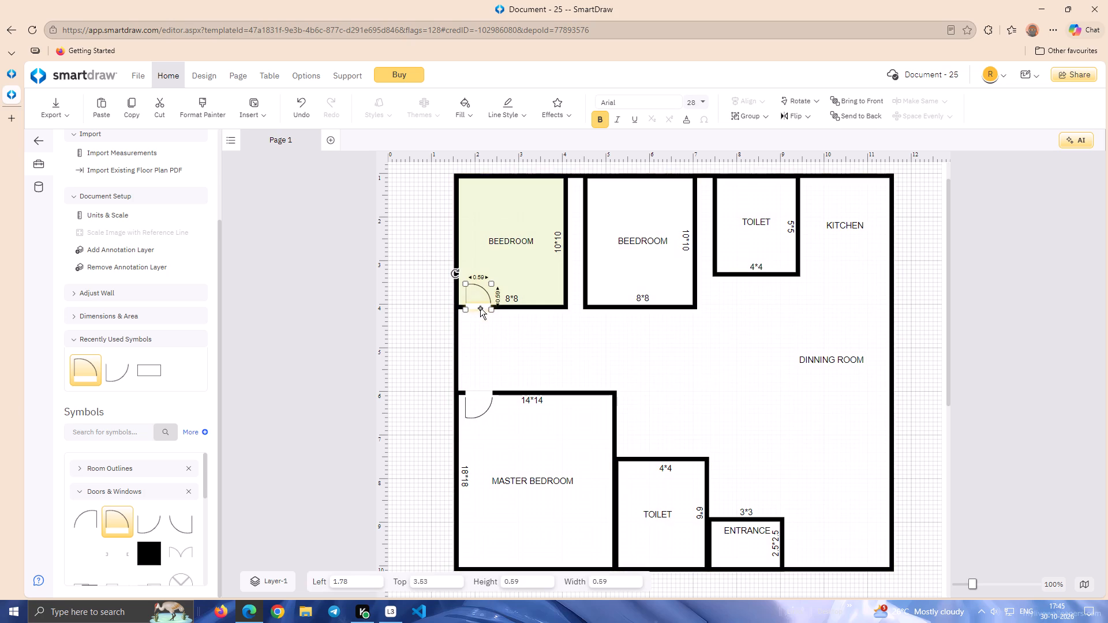
{"action": "key", "text": "Down"}
{"action": "key", "text": "Up"}
{"action": "key", "text": "Left"}
{"action": "left_click", "coordinate": [428, 345]}
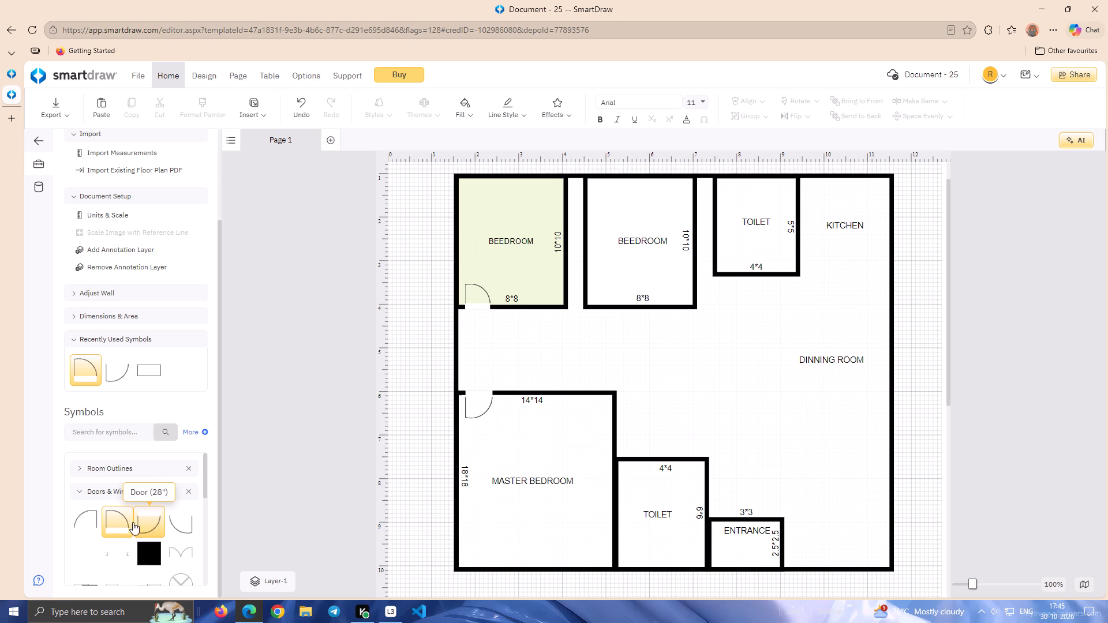
Place a 28" door in the second bedroom's bottom wall near its right corner, swinging inward, and resize it to about 0.60.
{"action": "left_click_drag", "start_coordinate": [92, 523], "coordinate": [649, 311]}
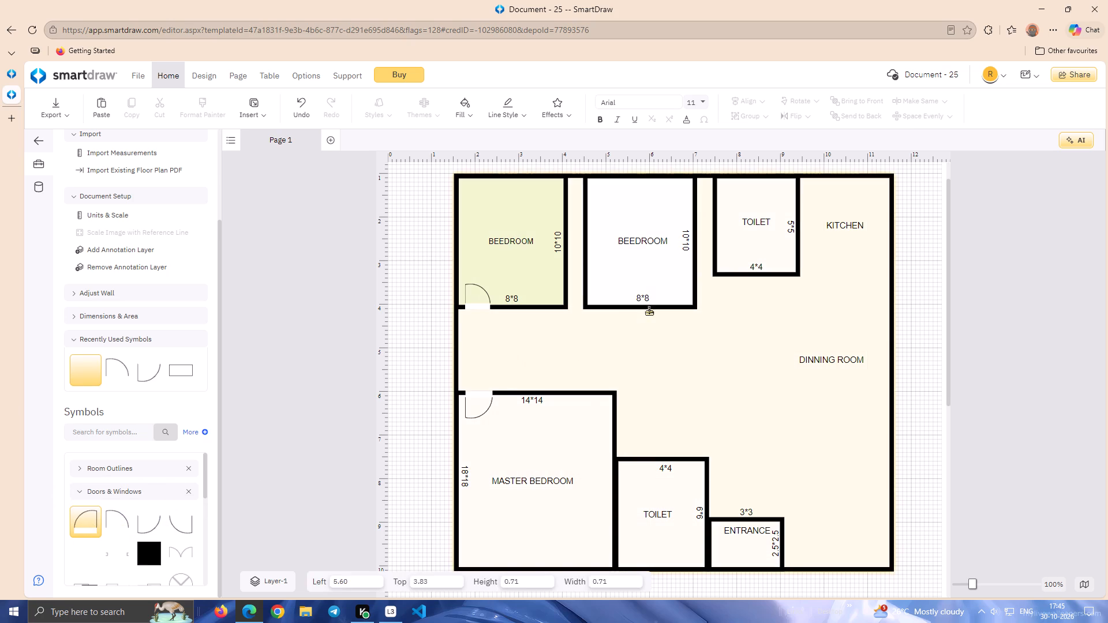
{"action": "left_click_drag", "start_coordinate": [649, 311], "coordinate": [667, 297]}
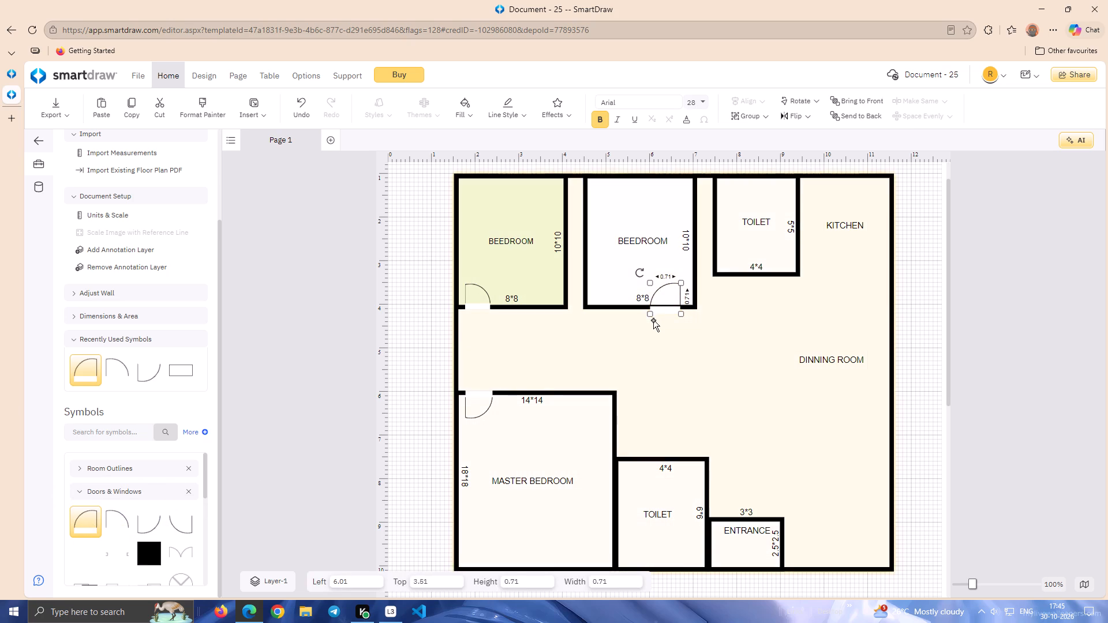
{"action": "left_click", "coordinate": [650, 316]}
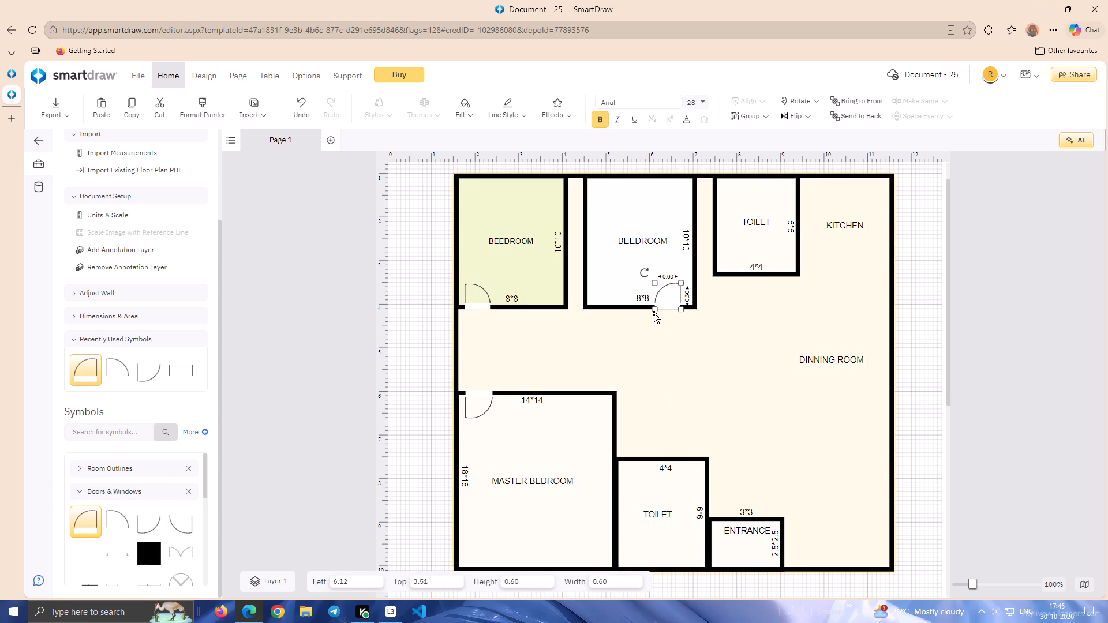
{"action": "key", "text": "Right"}
{"action": "key", "text": "Right"}
{"action": "key", "text": "Right"}
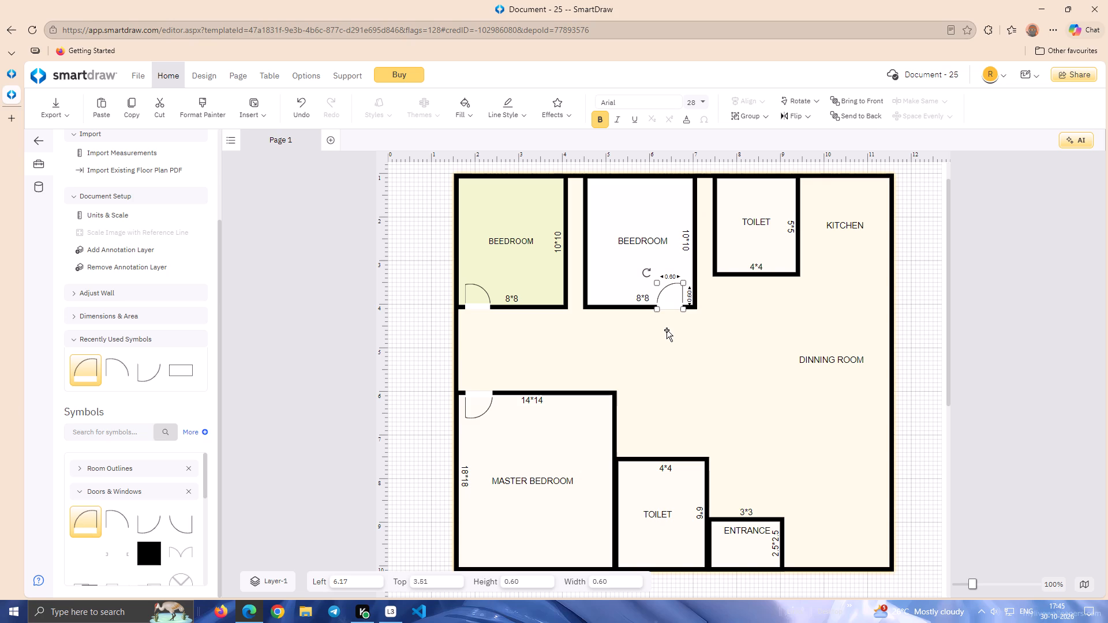
{"action": "key", "text": "Down"}
{"action": "key", "text": "Right"}
{"action": "key", "text": "Right"}
{"action": "key", "text": "Right"}
{"action": "key", "text": "Right"}
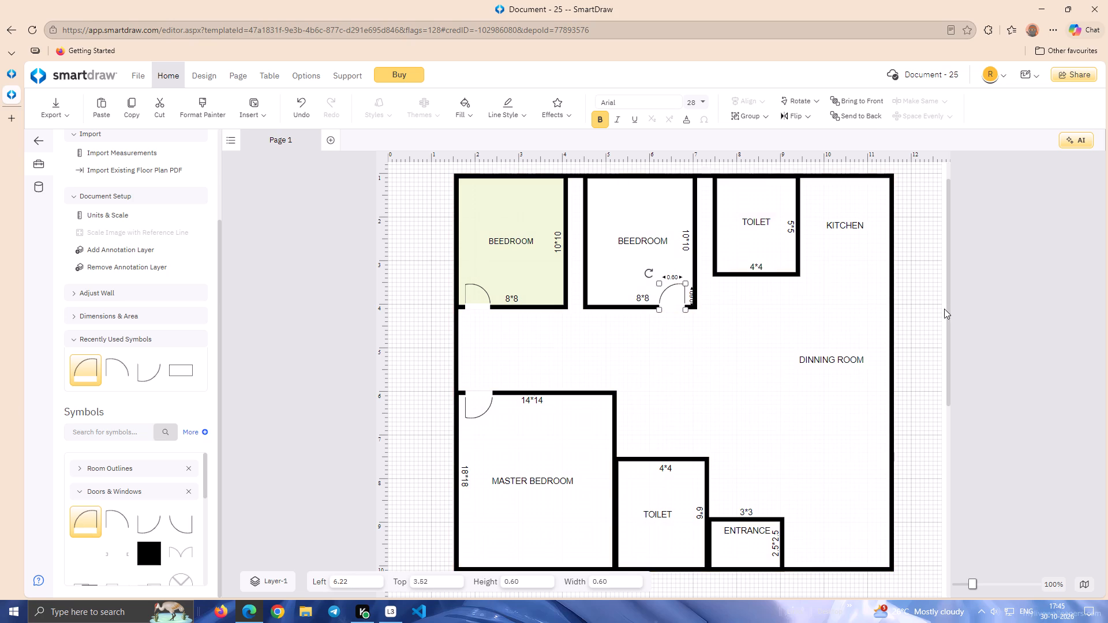
{"action": "key", "text": "Left"}
{"action": "left_click", "coordinate": [914, 308]}
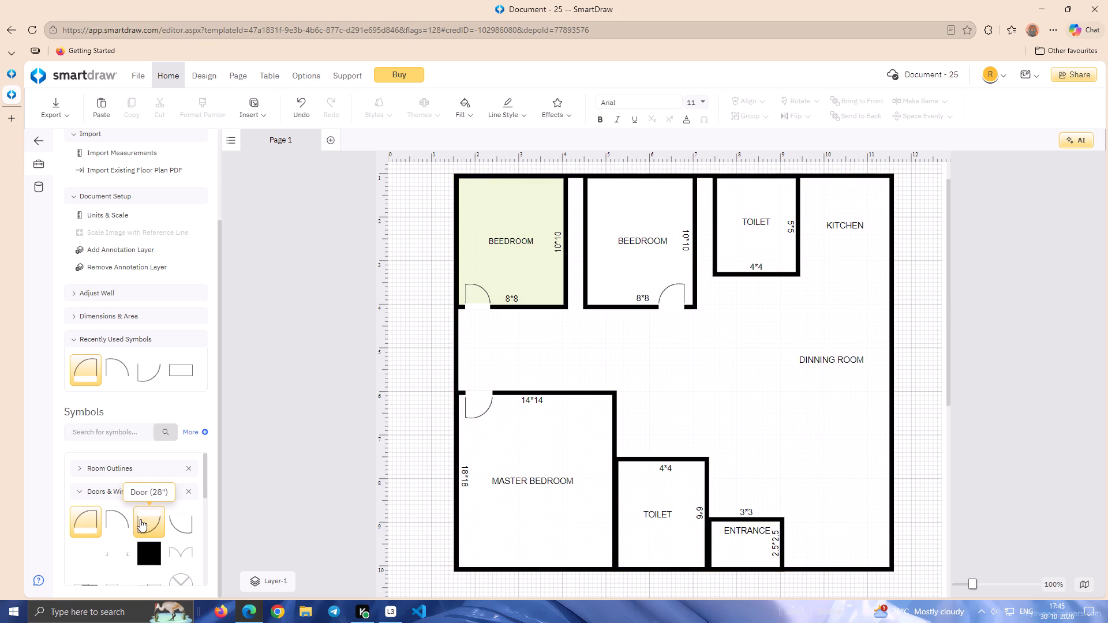
Add a 28" door near the upper toilet's bottom-left corner, swinging inward, and resize it to about 0.47.
{"action": "left_click", "coordinate": [205, 483]}
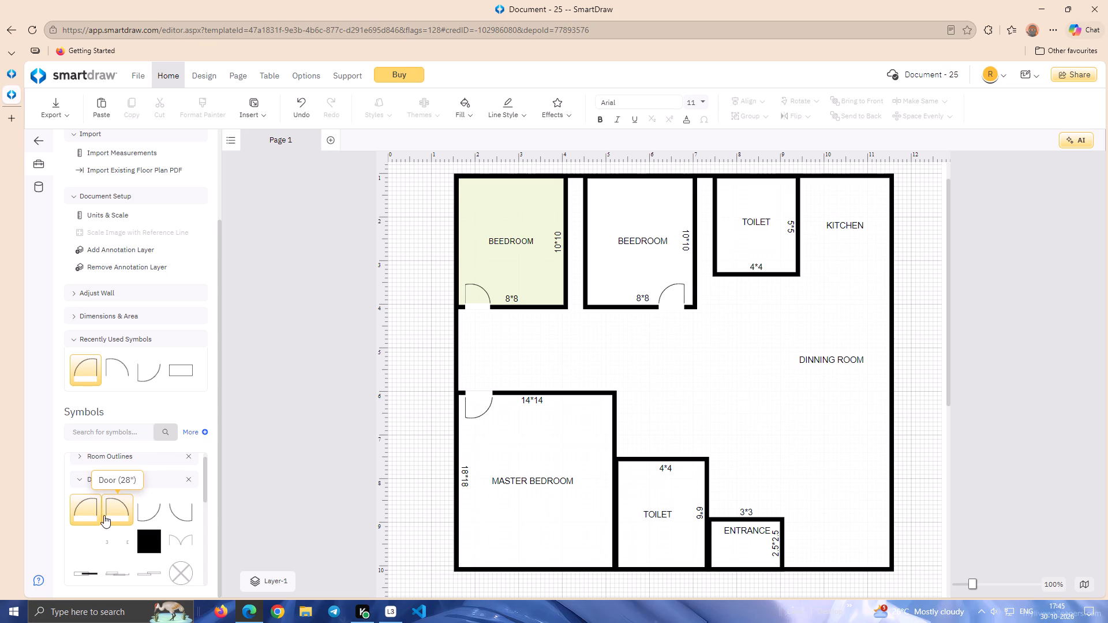
{"action": "left_click_drag", "start_coordinate": [106, 515], "coordinate": [731, 262]}
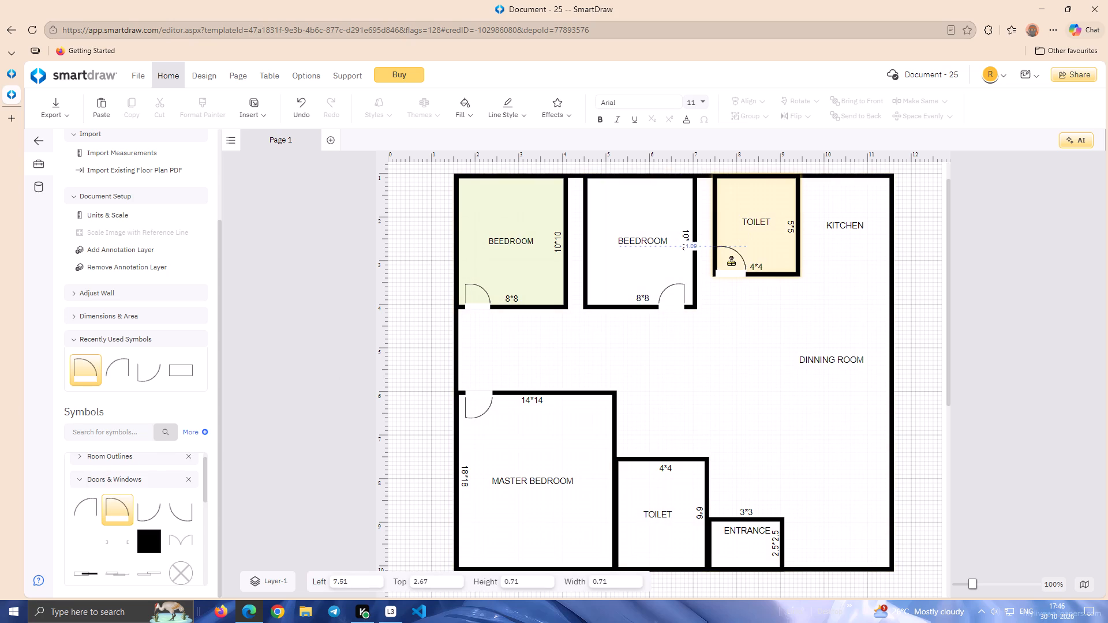
{"action": "left_click_drag", "start_coordinate": [731, 262], "coordinate": [735, 262]}
{"action": "left_click_drag", "start_coordinate": [751, 279], "coordinate": [744, 277]}
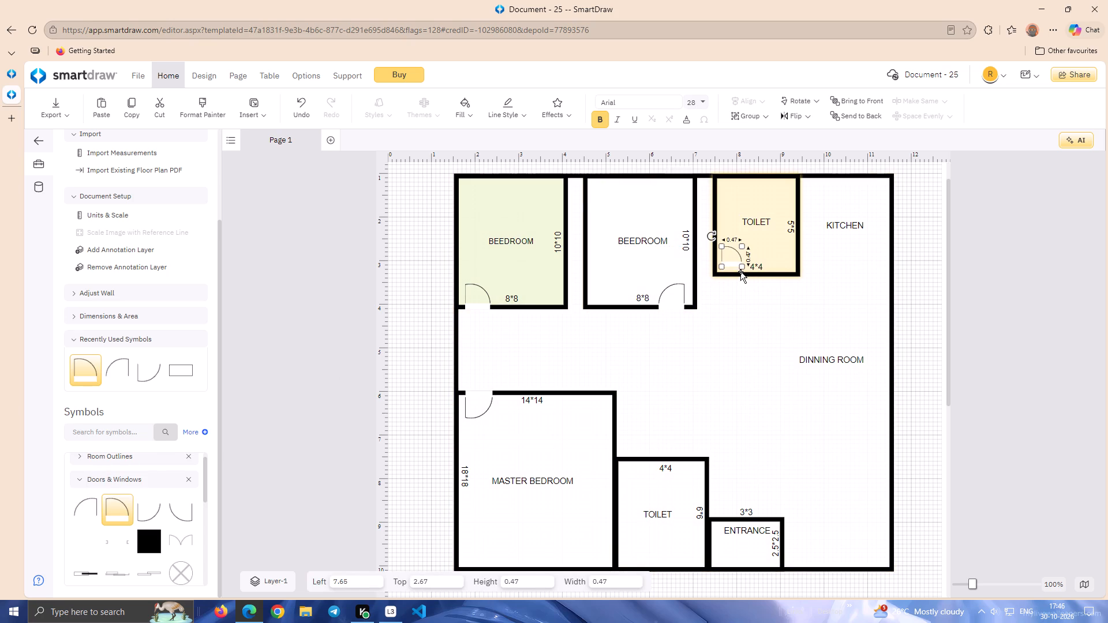
Nudge the upper toilet's door down onto the bottom wall, to about 7.65 left and 2.90 top.
{"action": "key", "text": "Down"}
{"action": "key", "text": "Down"}
{"action": "key", "text": "Down"}
{"action": "key", "text": "Down"}
{"action": "key", "text": "Down"}
{"action": "key", "text": "Down"}
{"action": "key", "text": "Down"}
{"action": "key", "text": "Down"}
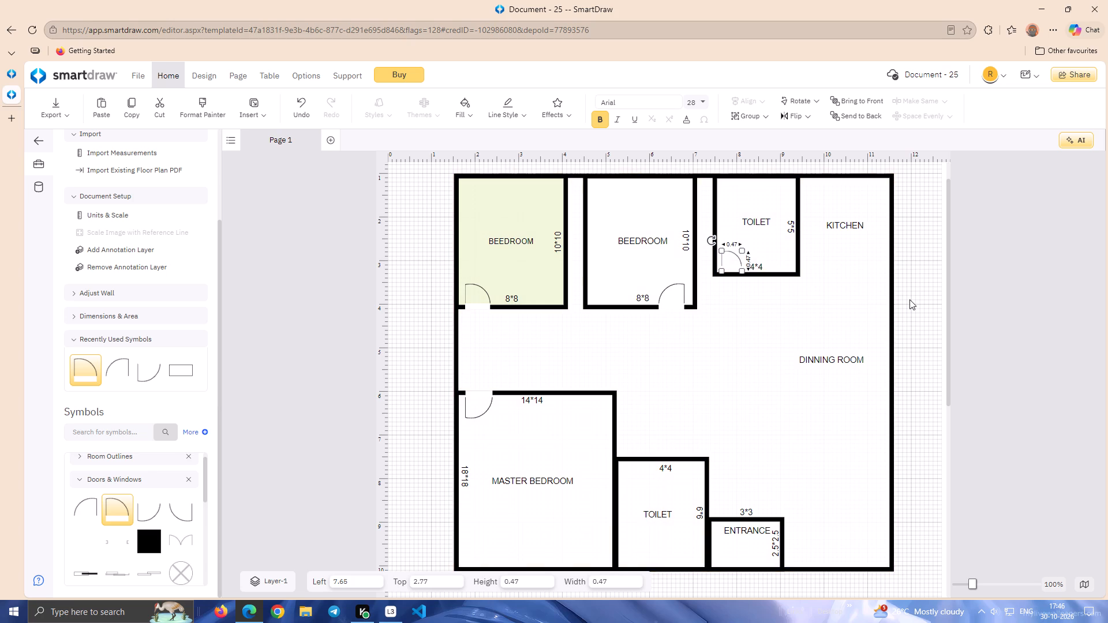
{"action": "key", "text": "Down"}
{"action": "key", "text": "Down"}
{"action": "key", "text": "Down"}
{"action": "key", "text": "Down"}
{"action": "key", "text": "Down"}
{"action": "key", "text": "Down"}
{"action": "key", "text": "Down"}
{"action": "key", "text": "Down"}
{"action": "key", "text": "Down"}
{"action": "key", "text": "Down"}
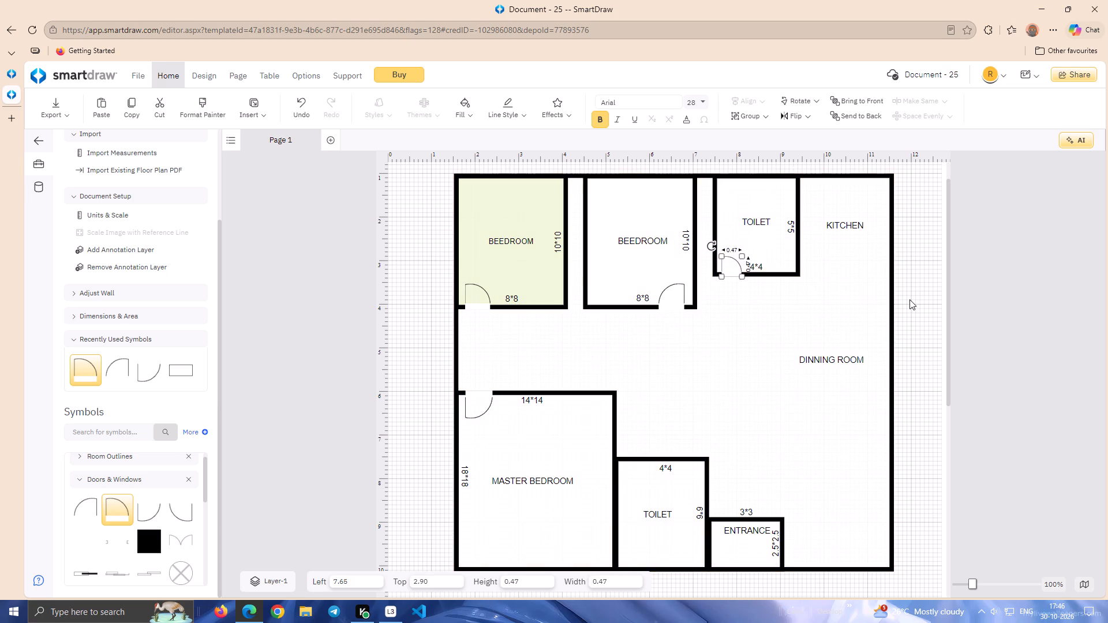
{"action": "key", "text": "Down"}
{"action": "key", "text": "Up"}
{"action": "left_click", "coordinate": [926, 269]}
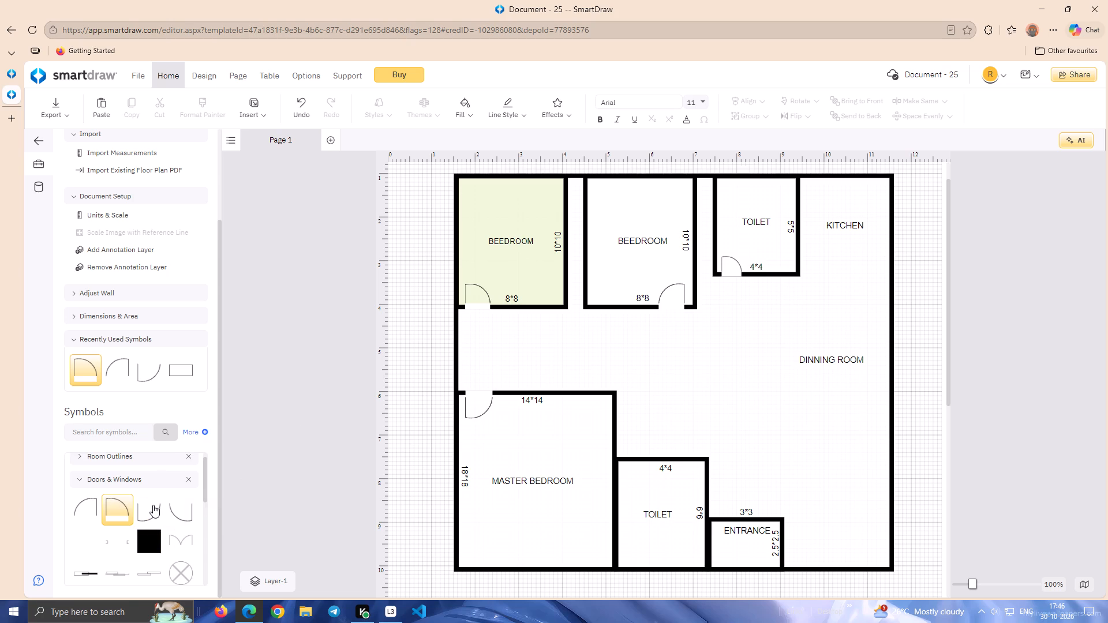
Place a single door in the lower toilet's top wall near its right corner, swinging inward, and resize it to about 0.55.
{"action": "left_click_drag", "start_coordinate": [184, 504], "coordinate": [678, 457]}
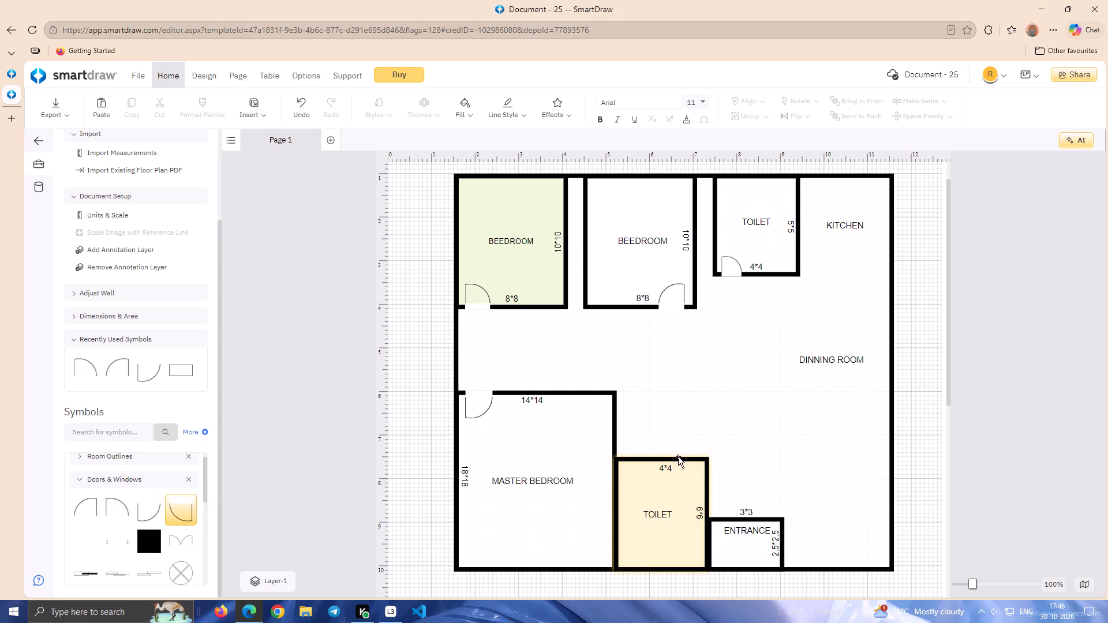
{"action": "left_click_drag", "start_coordinate": [678, 457], "coordinate": [688, 466]}
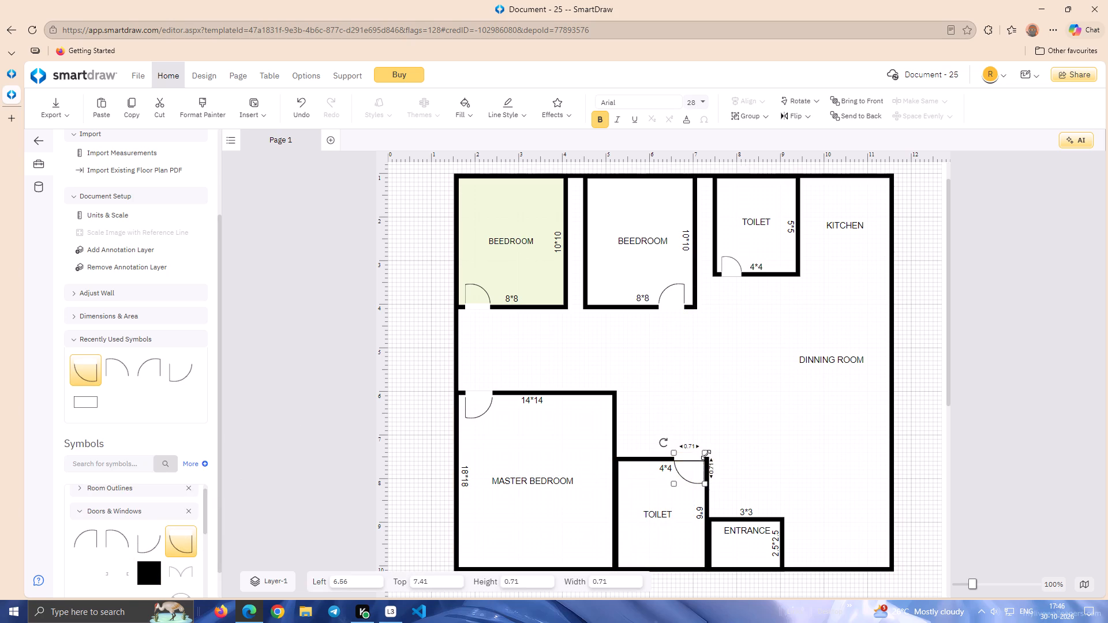
{"action": "left_click_drag", "start_coordinate": [703, 455], "coordinate": [702, 460]}
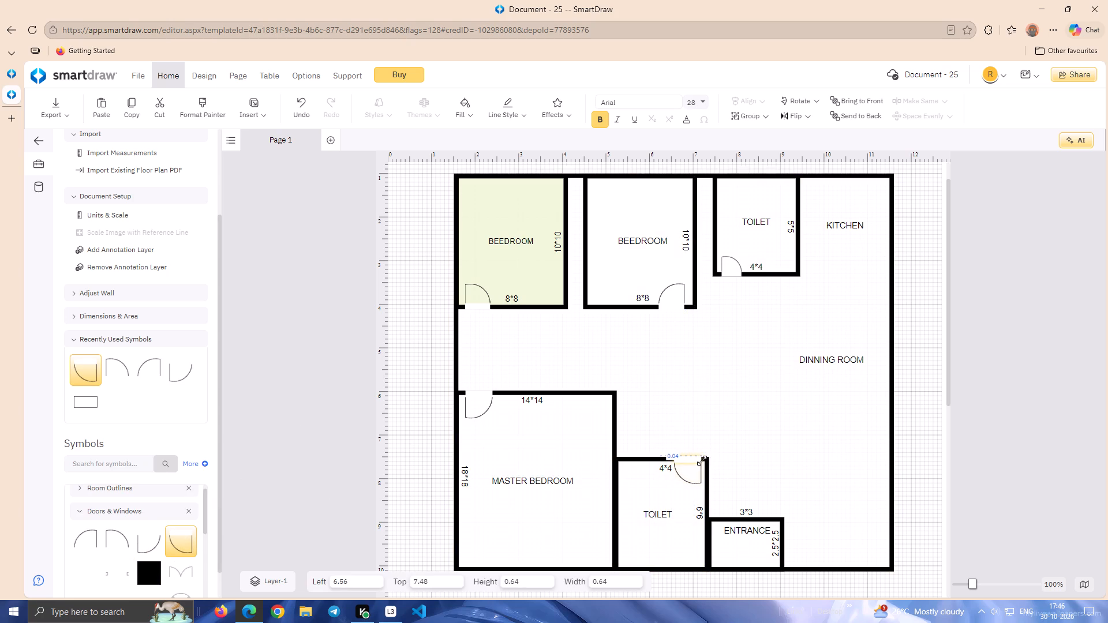
{"action": "left_click_drag", "start_coordinate": [702, 460], "coordinate": [700, 461]}
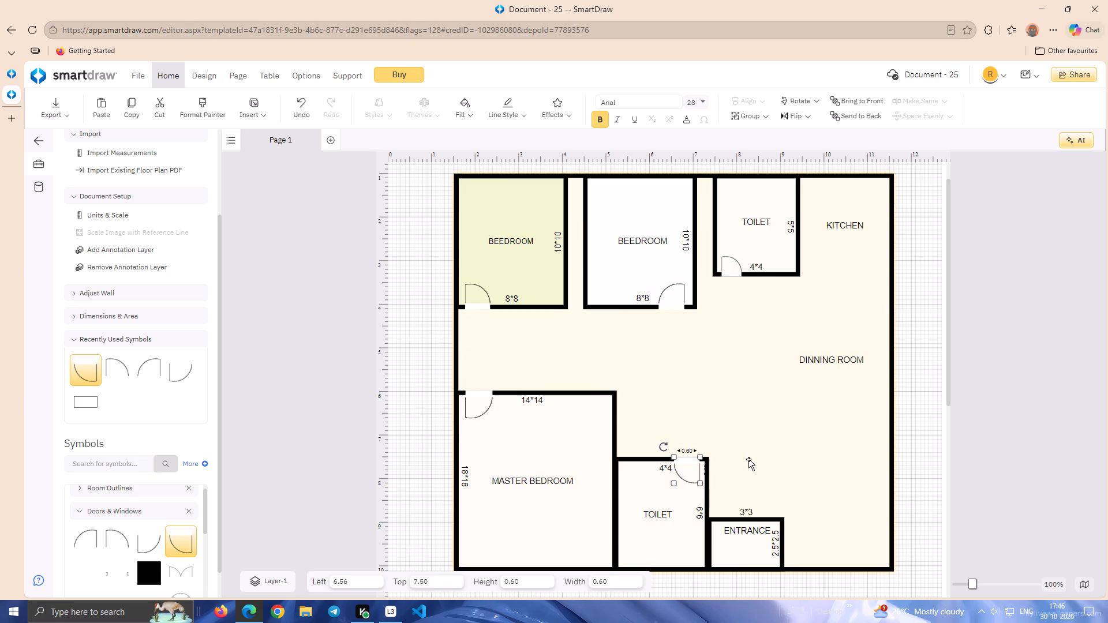
{"action": "key", "text": "Up"}
{"action": "key", "text": "Right"}
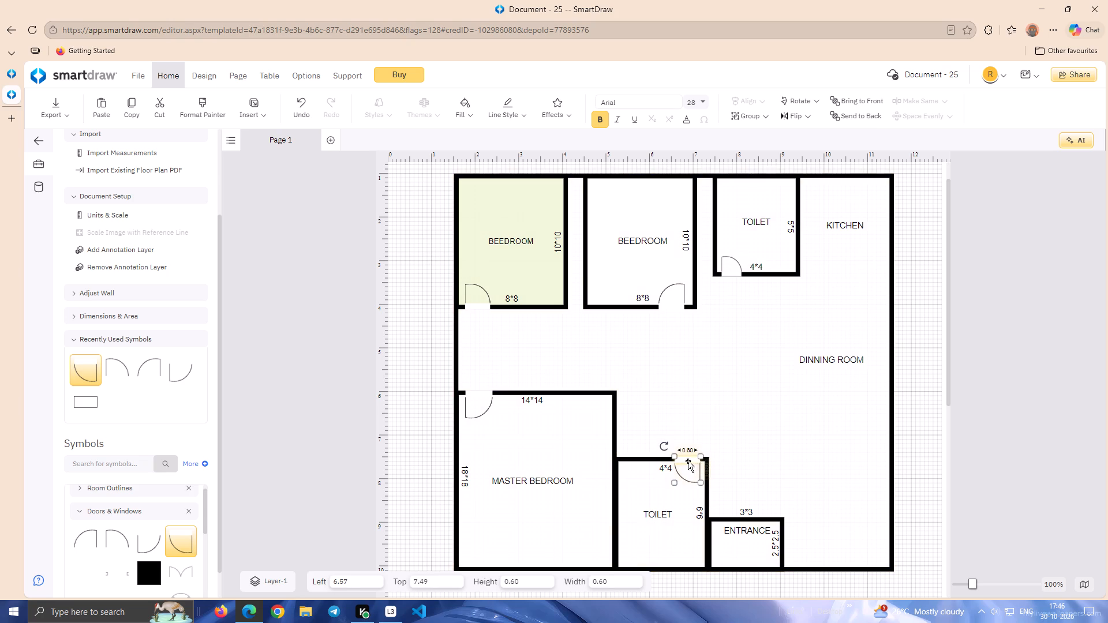
{"action": "left_click_drag", "start_coordinate": [702, 457], "coordinate": [701, 459]}
{"action": "left_click_drag", "start_coordinate": [701, 459], "coordinate": [696, 465]}
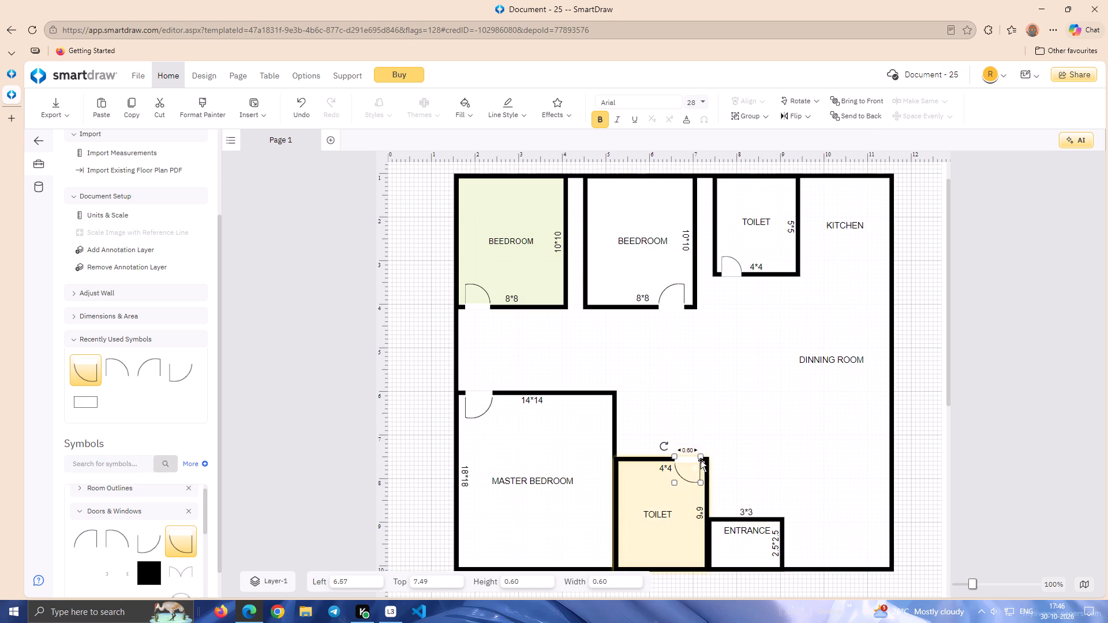
{"action": "left_click", "coordinate": [702, 457]}
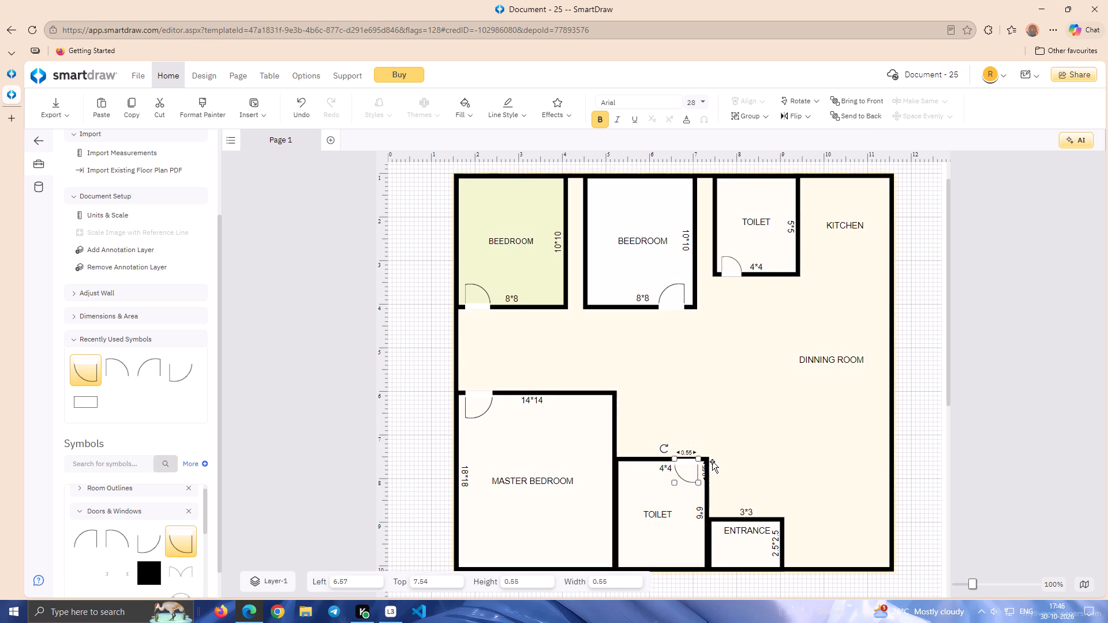
{"action": "key", "text": "Up"}
{"action": "key", "text": "Up"}
{"action": "key", "text": "Up"}
{"action": "key", "text": "Right"}
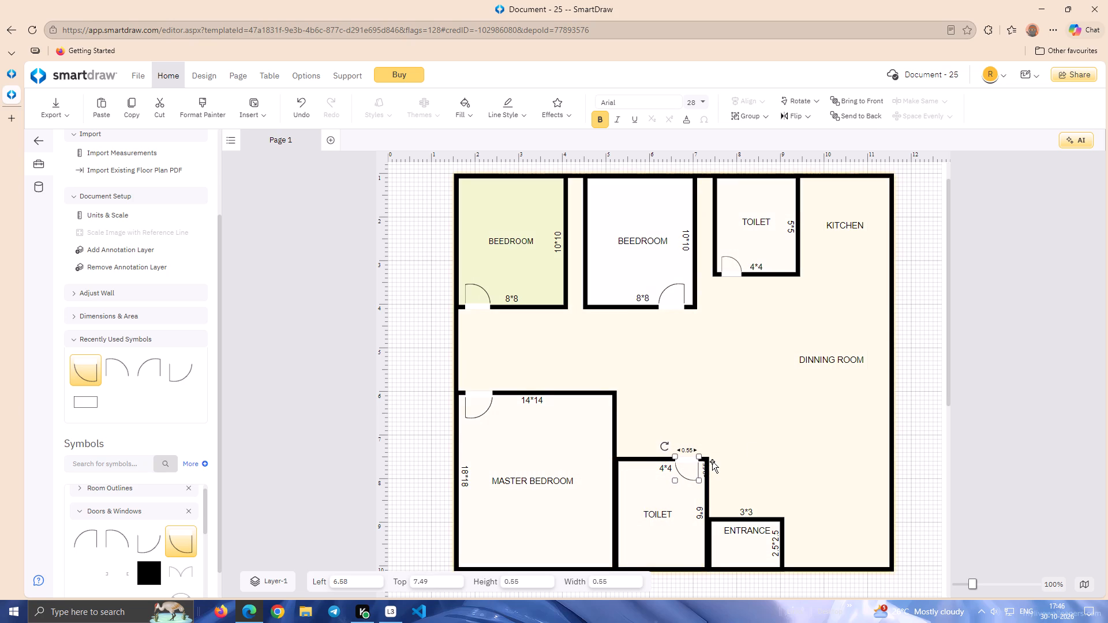
{"action": "left_click", "coordinate": [901, 404]}
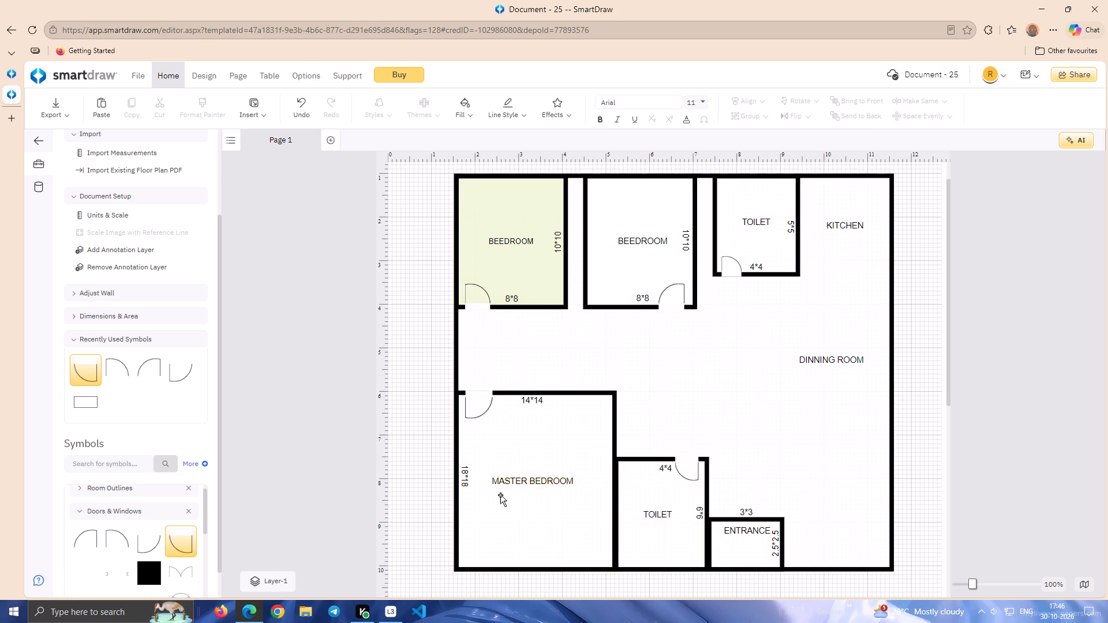
Add a 60" double door at the entrance room's top wall, opening toward the dining room, and resize it to about 1.26 wide.
{"action": "left_click_drag", "start_coordinate": [175, 571], "coordinate": [306, 543]}
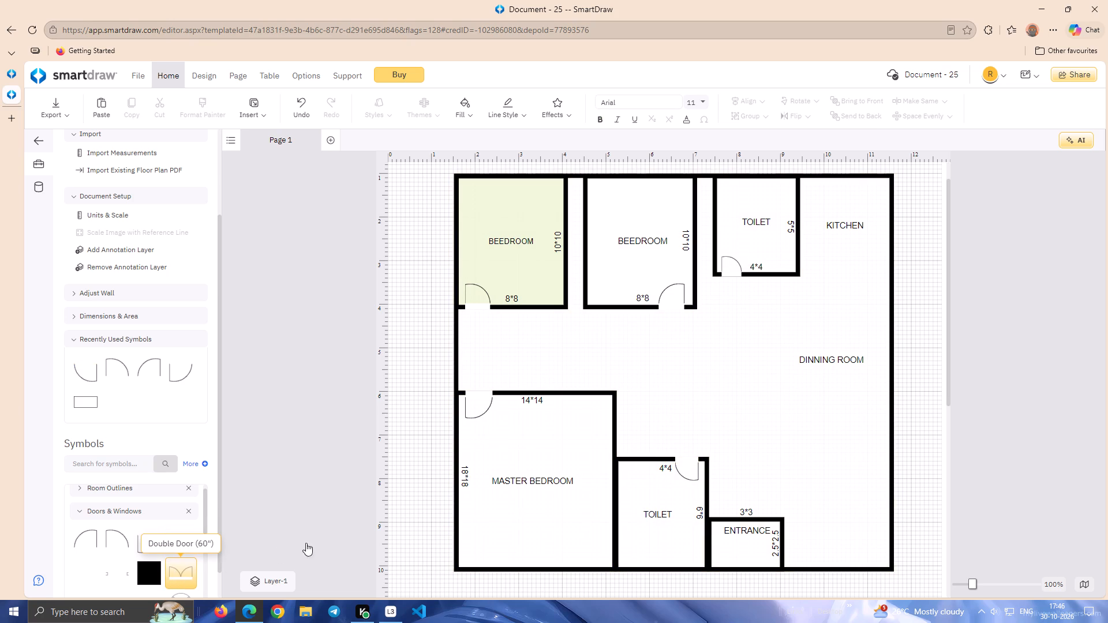
{"action": "left_click_drag", "start_coordinate": [306, 543], "coordinate": [750, 504]}
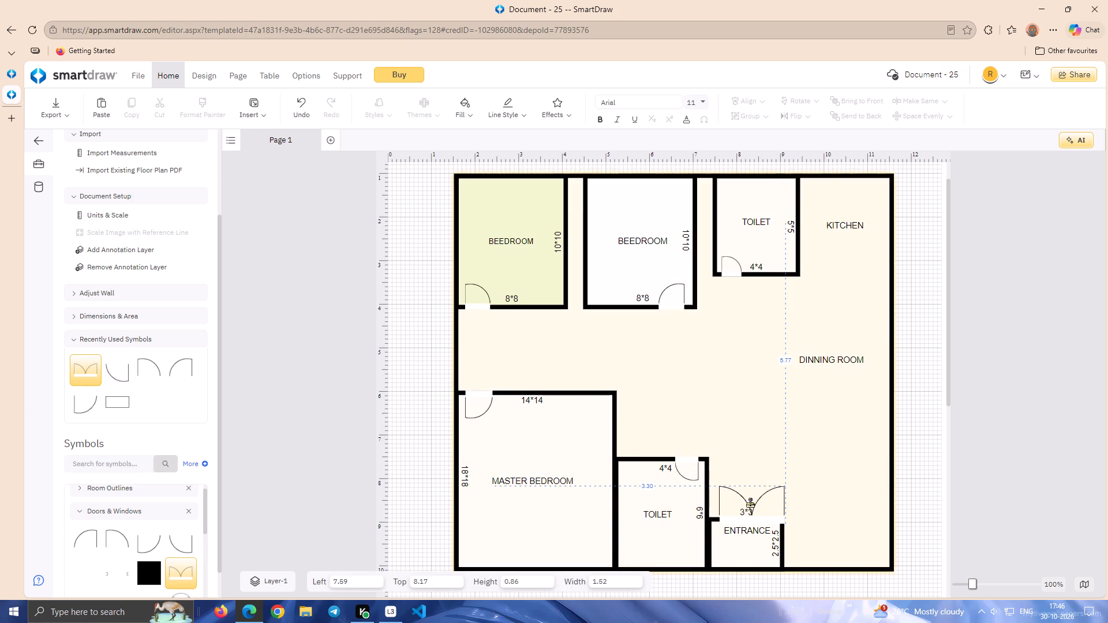
{"action": "left_click_drag", "start_coordinate": [750, 504], "coordinate": [745, 504]}
{"action": "key", "text": "Left"}
{"action": "key", "text": "Left"}
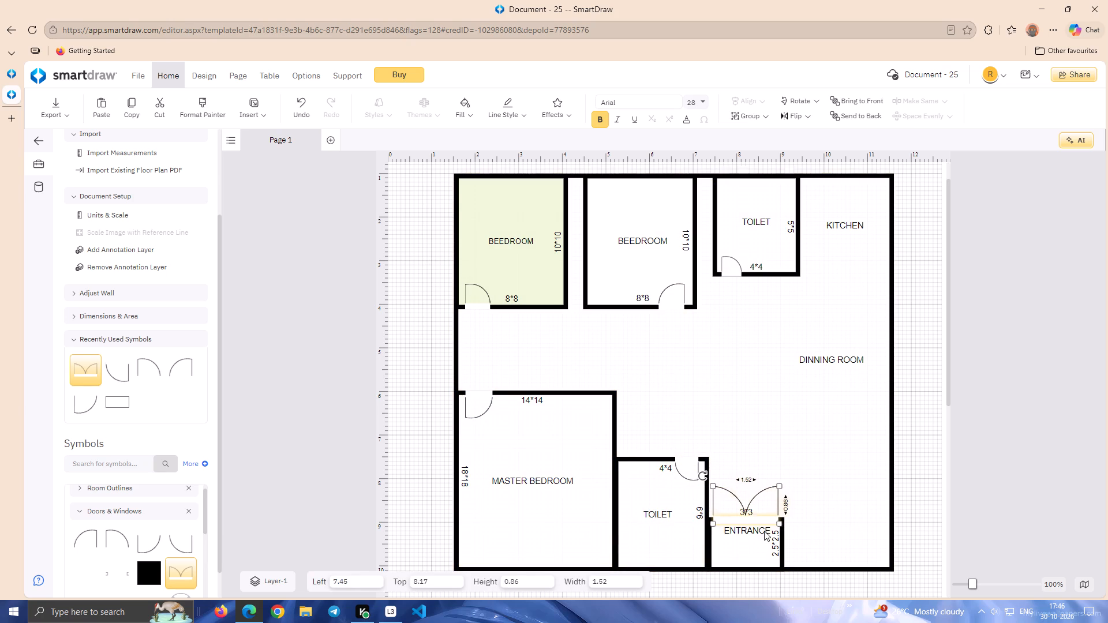
{"action": "left_click_drag", "start_coordinate": [778, 522], "coordinate": [769, 523]}
{"action": "left_click_drag", "start_coordinate": [780, 526], "coordinate": [770, 521]}
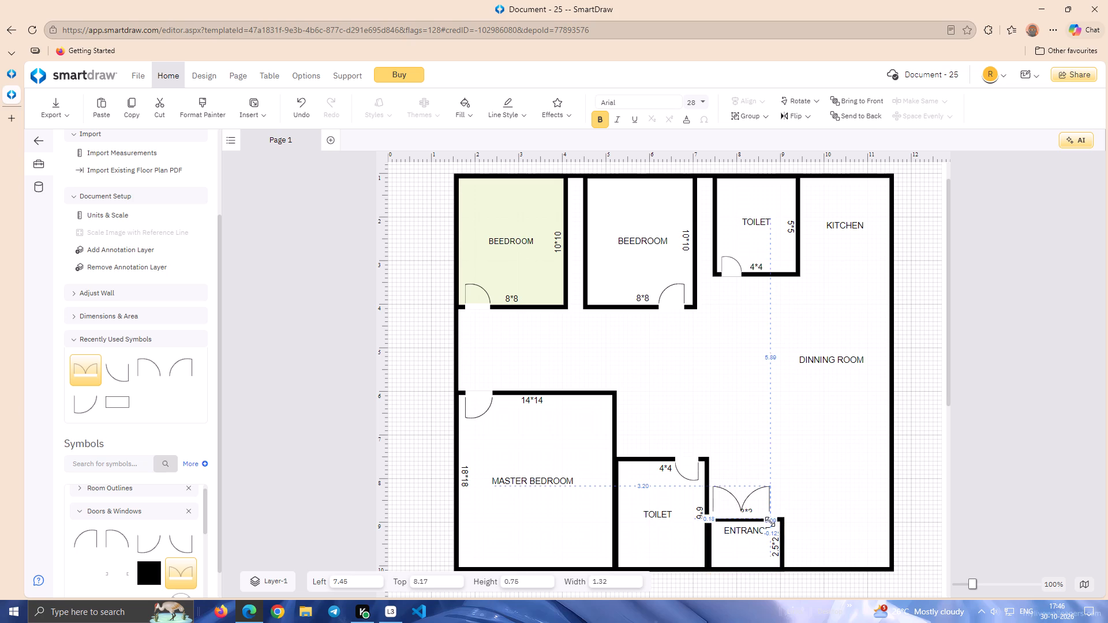
{"action": "left_click_drag", "start_coordinate": [770, 521], "coordinate": [767, 521]}
Nudge the entrance's double door into the top wall and centre it, at about 7.6 left and 8.28 top.
{"action": "key", "text": "Down"}
{"action": "key", "text": "Down"}
{"action": "key", "text": "Down"}
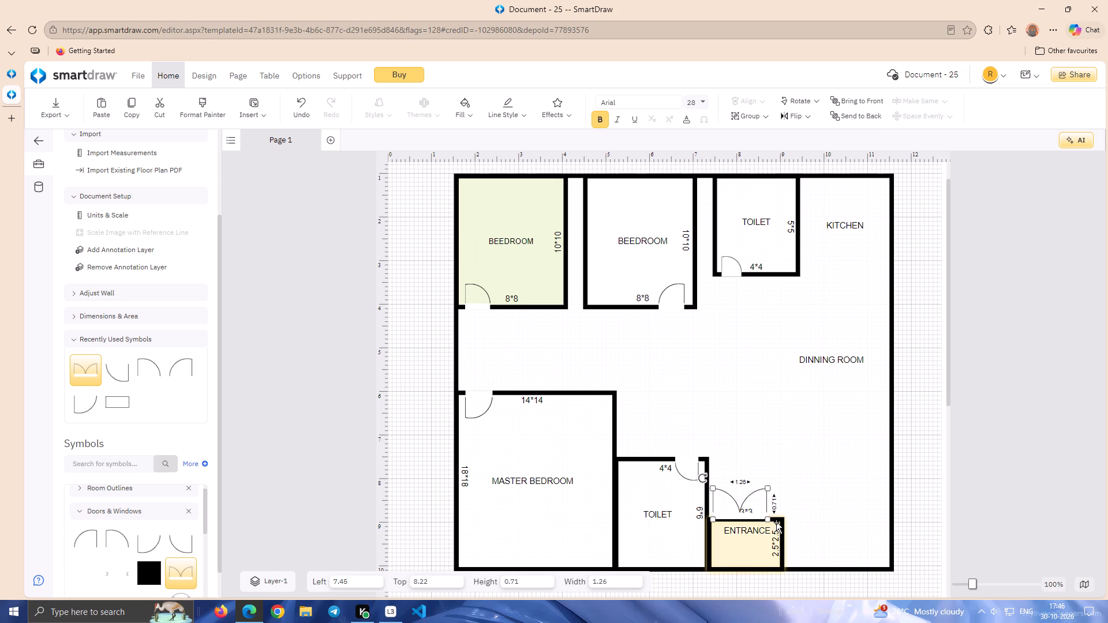
{"action": "key", "text": "Down"}
{"action": "key", "text": "Down"}
{"action": "key", "text": "Down"}
{"action": "key", "text": "Down"}
{"action": "key", "text": "Down"}
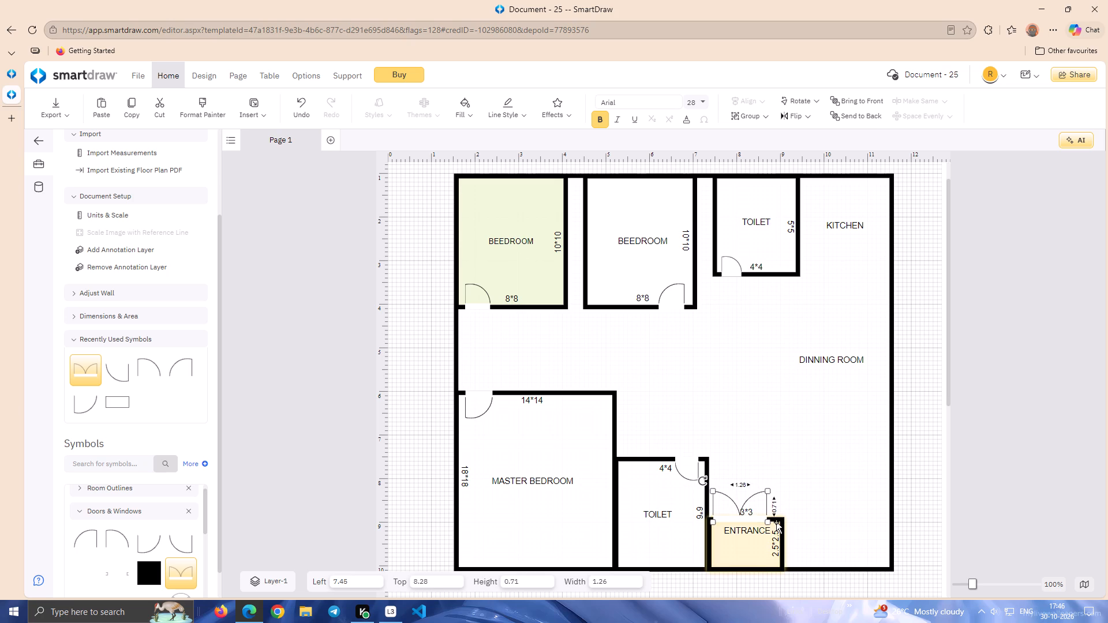
{"action": "key", "text": "Right"}
{"action": "key", "text": "Right"}
{"action": "key", "text": "Right"}
{"action": "key", "text": "Right"}
{"action": "key", "text": "Right"}
{"action": "key", "text": "Right"}
{"action": "key", "text": "Right"}
{"action": "key", "text": "Right"}
{"action": "key", "text": "Right"}
{"action": "key", "text": "Right"}
{"action": "key", "text": "Right"}
{"action": "key", "text": "Right"}
{"action": "key", "text": "Right"}
{"action": "key", "text": "Right"}
{"action": "key", "text": "Right"}
{"action": "key", "text": "Down"}
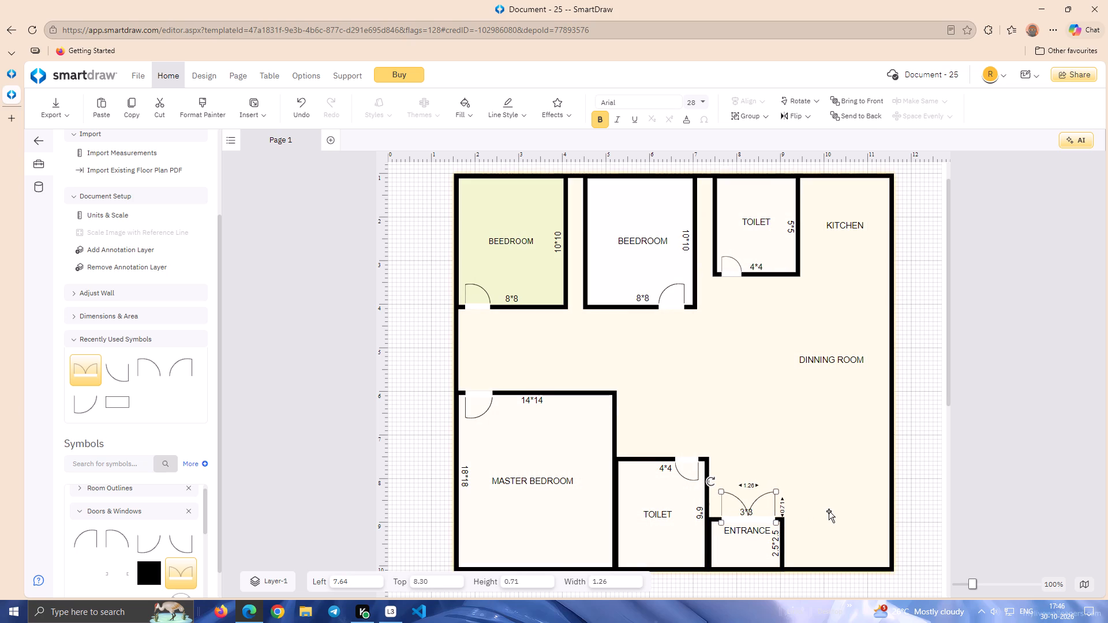
{"action": "key", "text": "Left"}
{"action": "key", "text": "Left"}
{"action": "key", "text": "Left"}
{"action": "key", "text": "Up"}
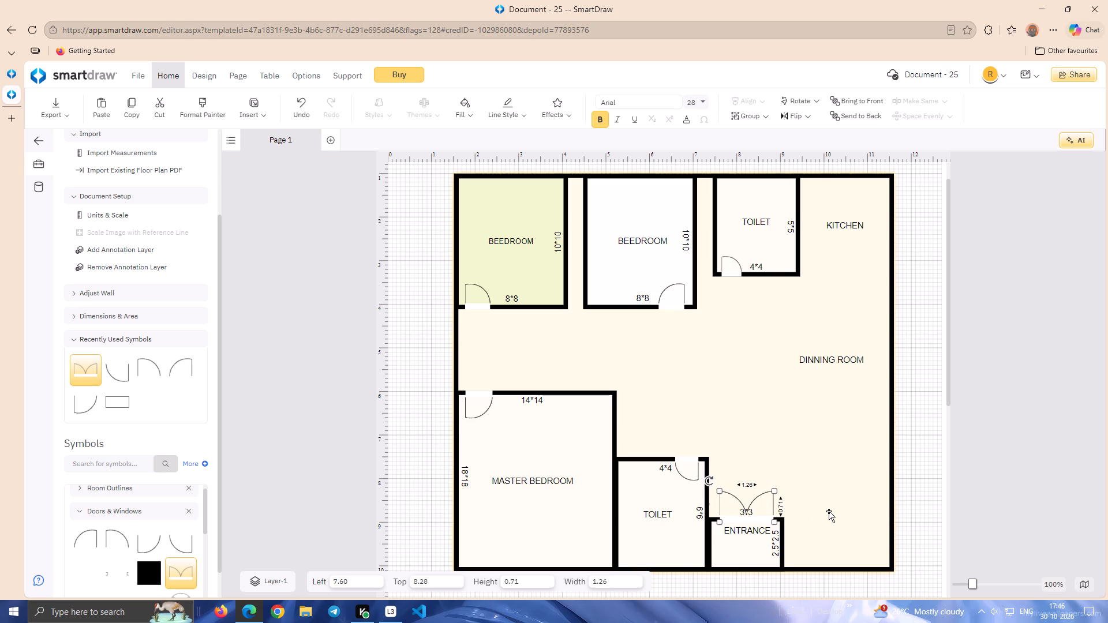
{"action": "key", "text": "Left"}
{"action": "key", "text": "Left"}
{"action": "left_click", "coordinate": [908, 455]}
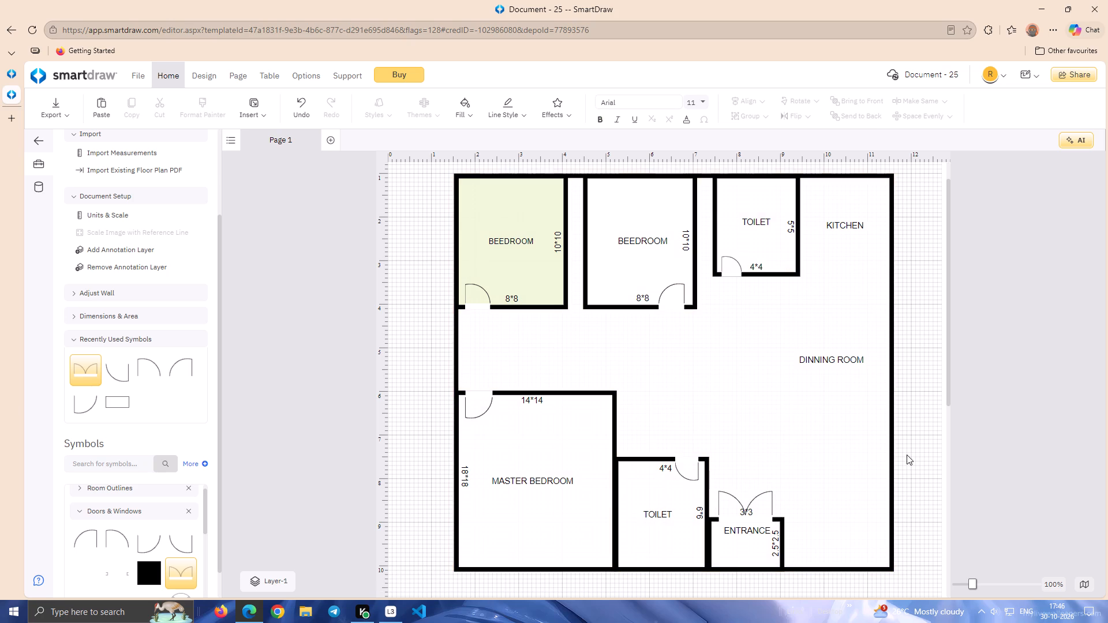
Place a two-panel sliding door in the entrance's bottom wall, about 1.21 wide, centred at about 7.57 left and 9.85 top.
{"action": "left_click_drag", "start_coordinate": [948, 358], "coordinate": [946, 378]}
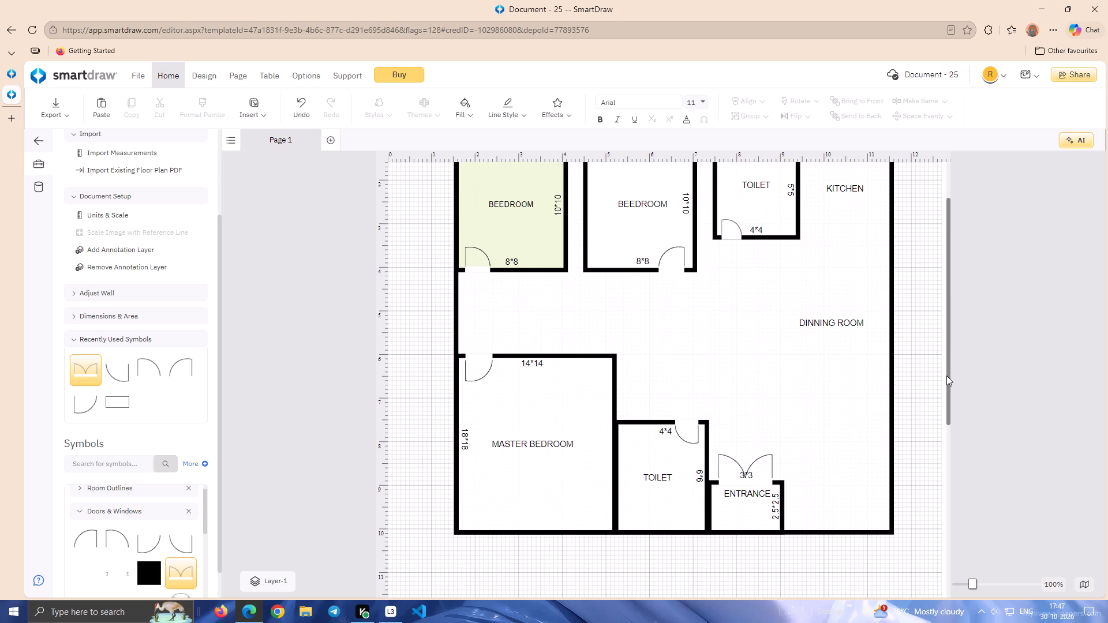
{"action": "left_click_drag", "start_coordinate": [946, 376], "coordinate": [945, 355]}
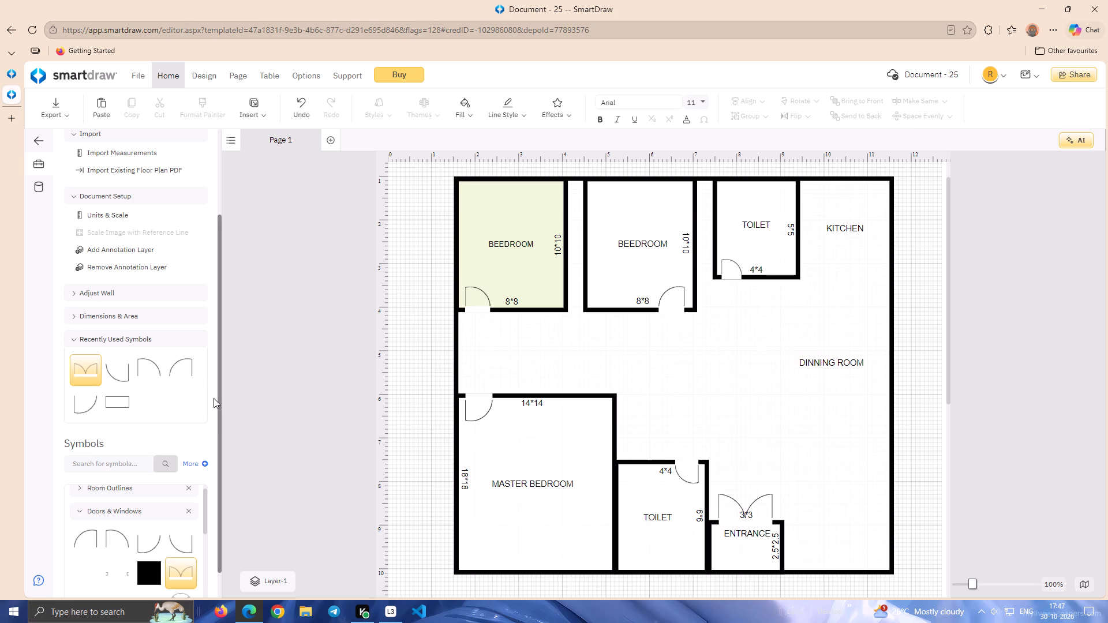
{"action": "left_click_drag", "start_coordinate": [220, 396], "coordinate": [220, 552]}
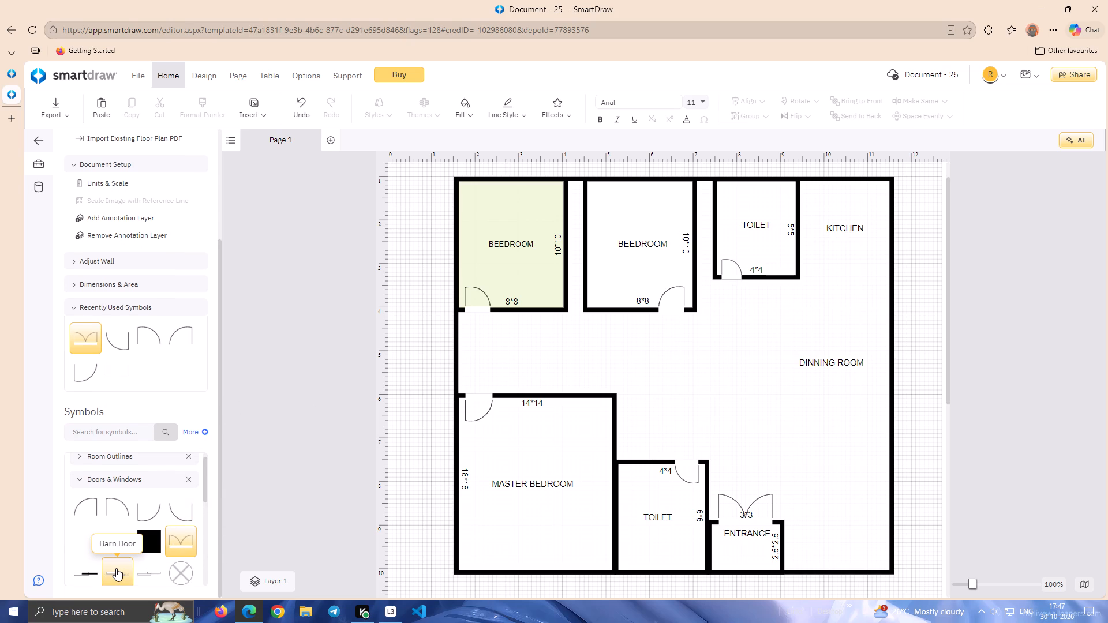
{"action": "left_click_drag", "start_coordinate": [136, 568], "coordinate": [746, 564]}
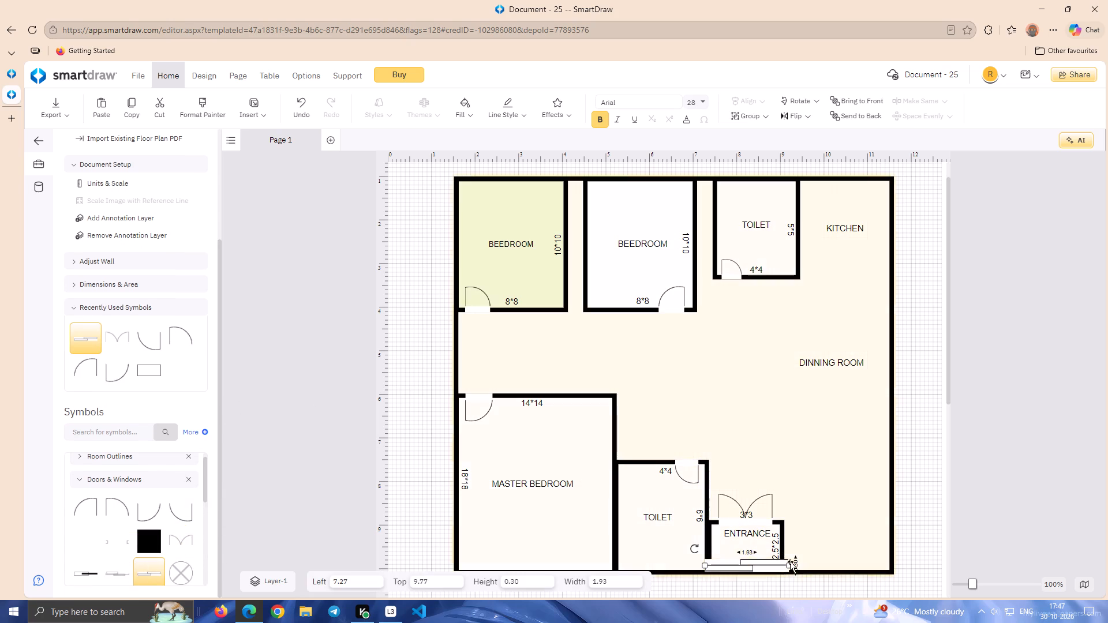
{"action": "left_click", "coordinate": [786, 567]}
{"action": "left_click_drag", "start_coordinate": [787, 567], "coordinate": [766, 572]}
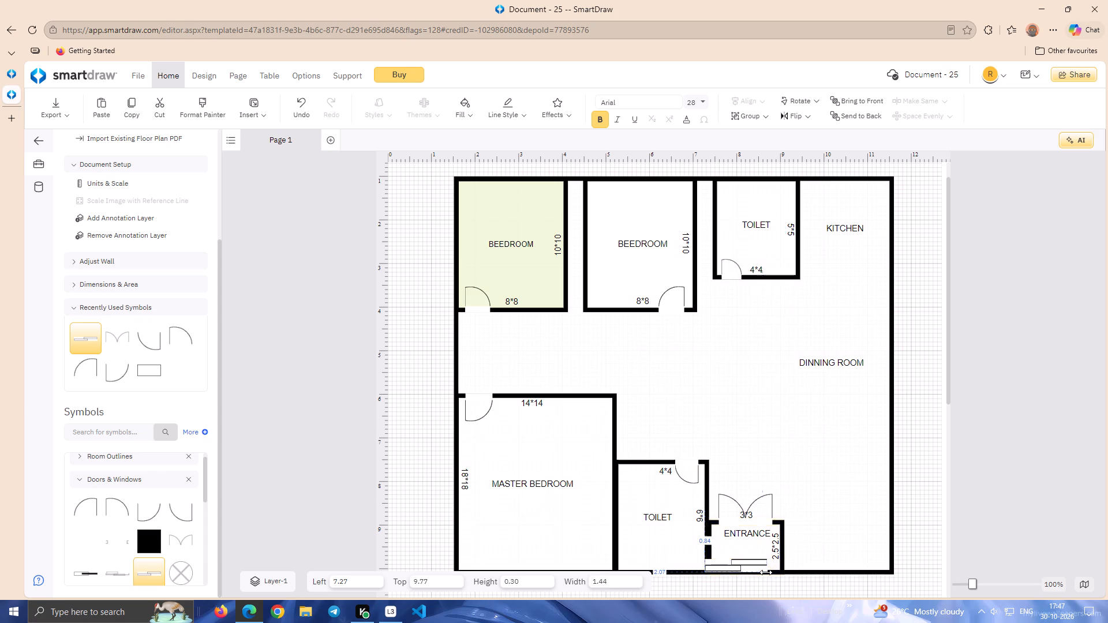
{"action": "left_click_drag", "start_coordinate": [766, 572], "coordinate": [757, 572]}
{"action": "left_click_drag", "start_coordinate": [736, 569], "coordinate": [743, 572]}
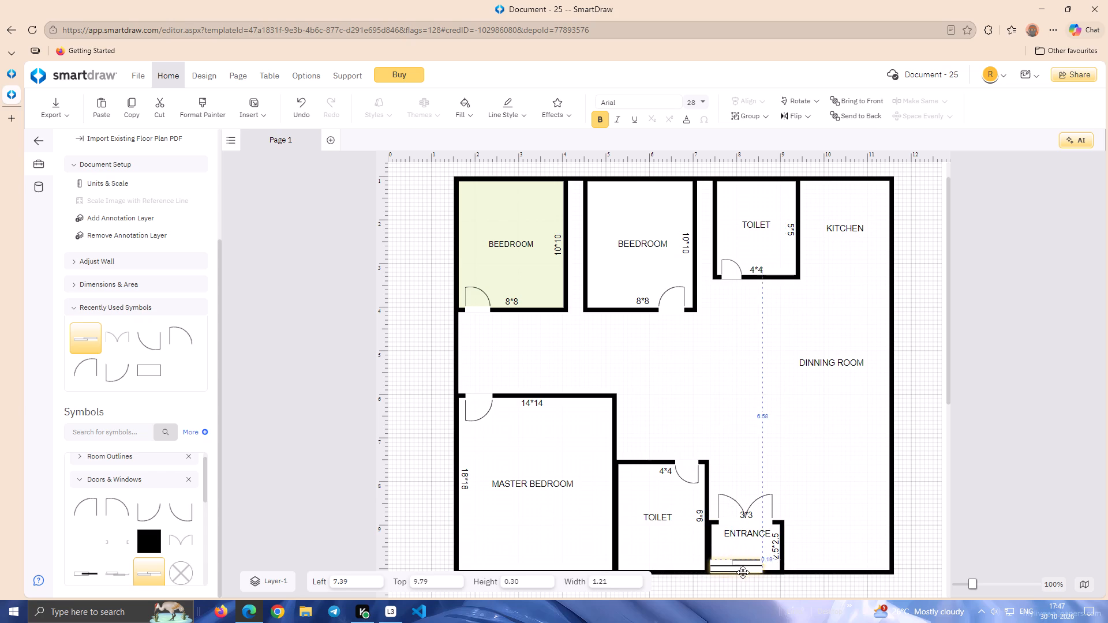
{"action": "left_click_drag", "start_coordinate": [743, 572], "coordinate": [748, 572]}
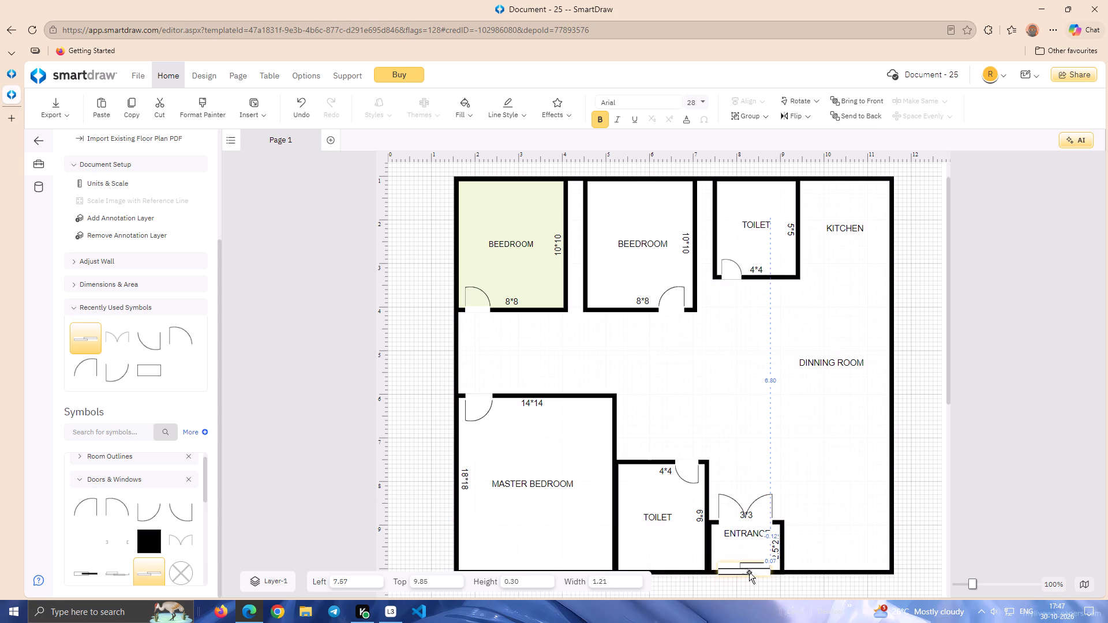
{"action": "left_click", "coordinate": [918, 418]}
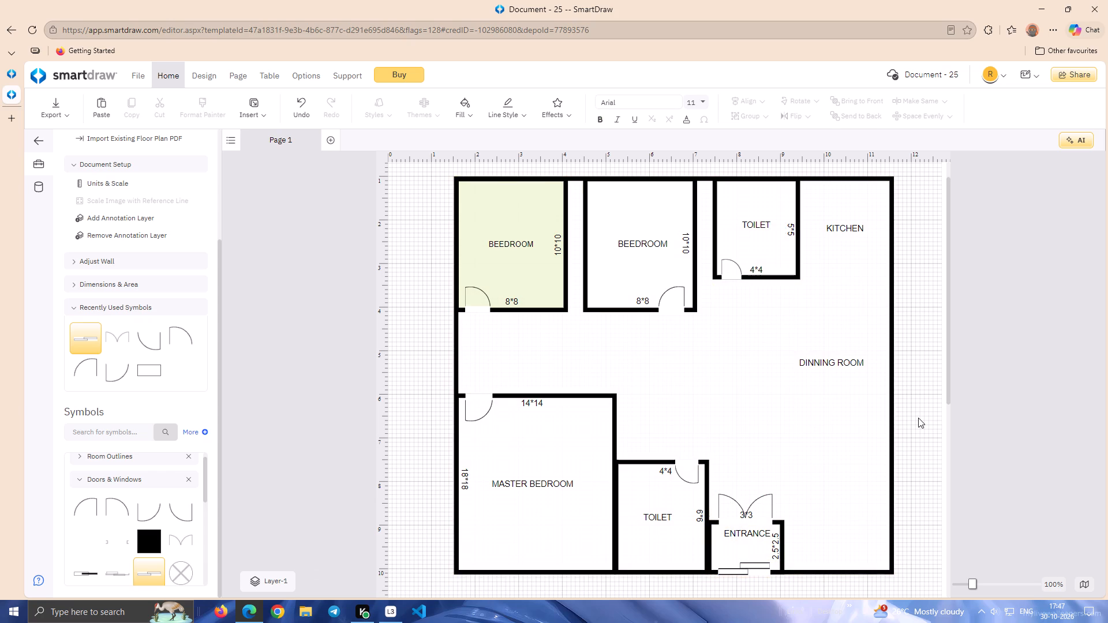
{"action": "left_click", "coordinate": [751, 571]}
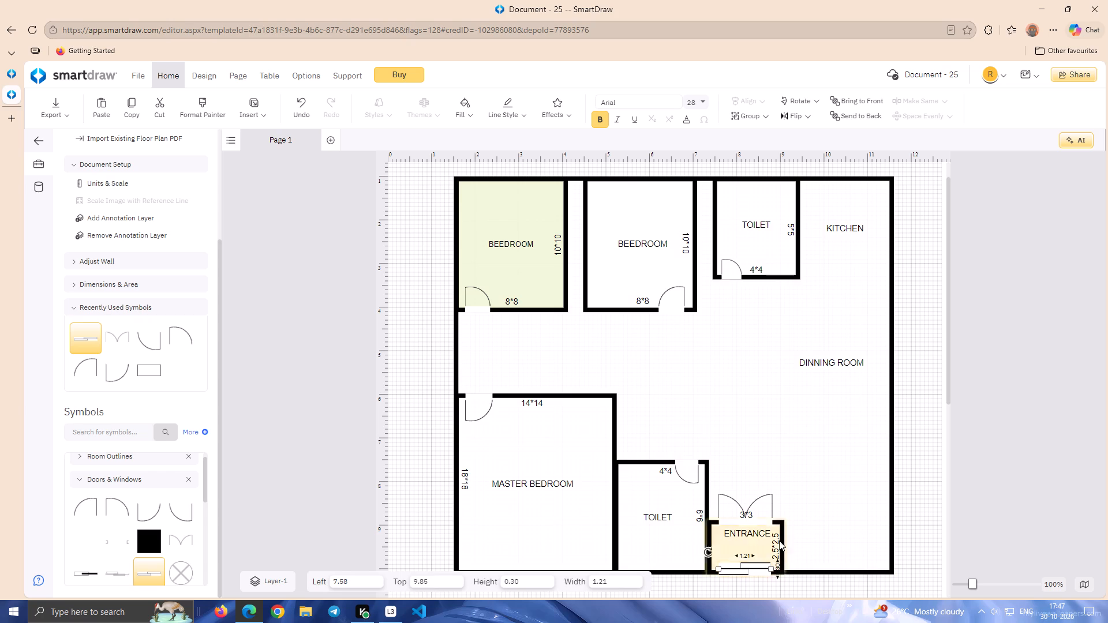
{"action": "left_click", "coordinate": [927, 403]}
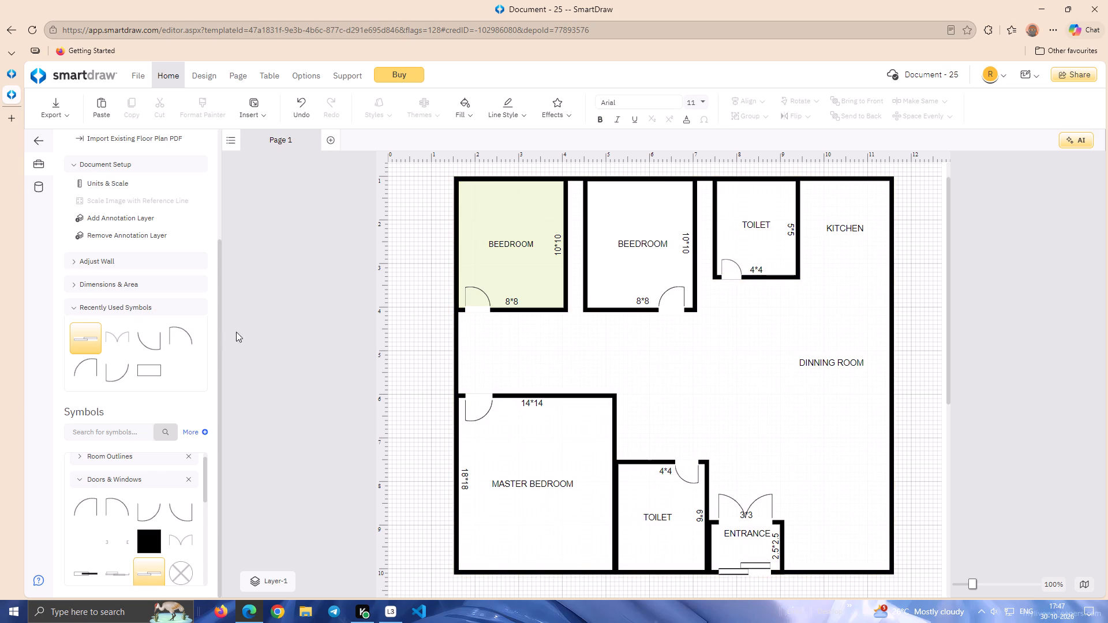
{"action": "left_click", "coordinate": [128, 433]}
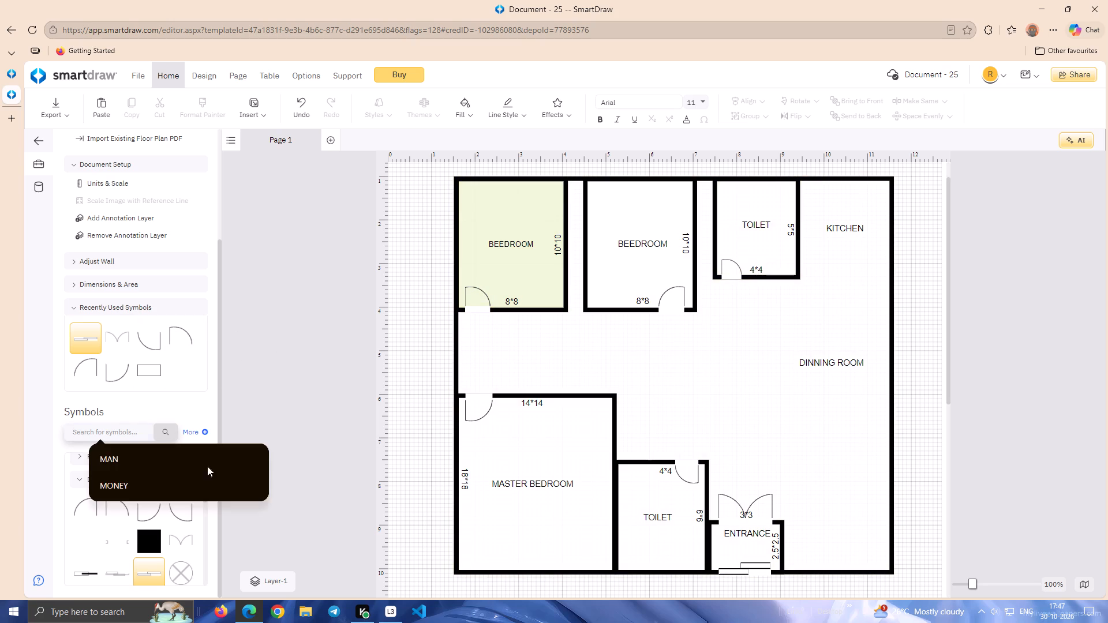
Fill the master bedroom and the middle bedroom with the recently used light green.
{"action": "left_click", "coordinate": [483, 463]}
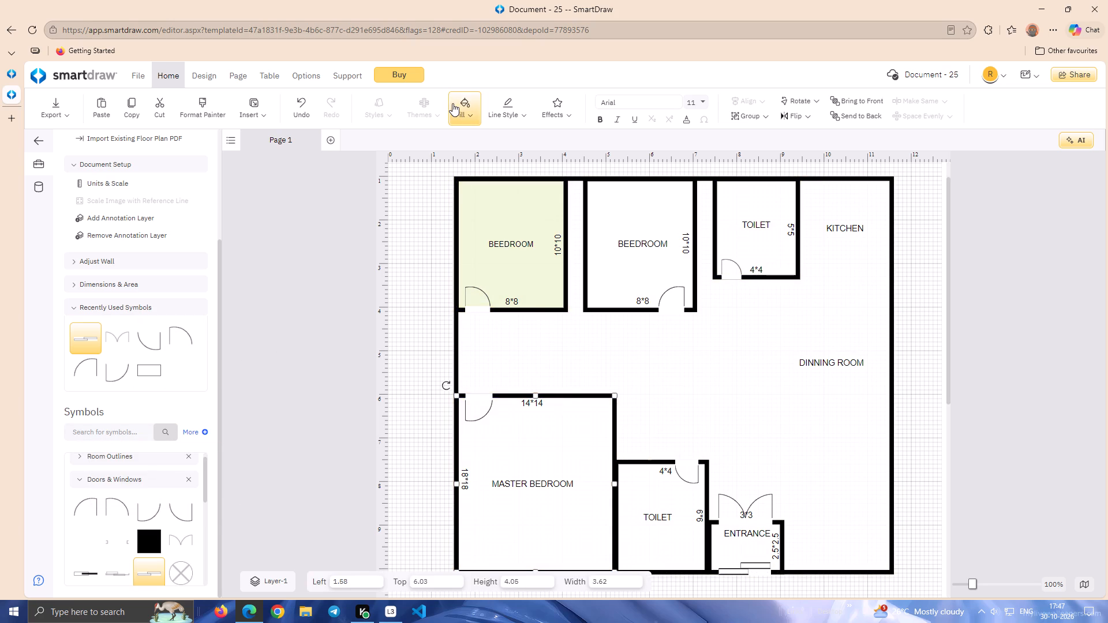
{"action": "left_click", "coordinate": [452, 103]}
{"action": "left_click", "coordinate": [478, 164]}
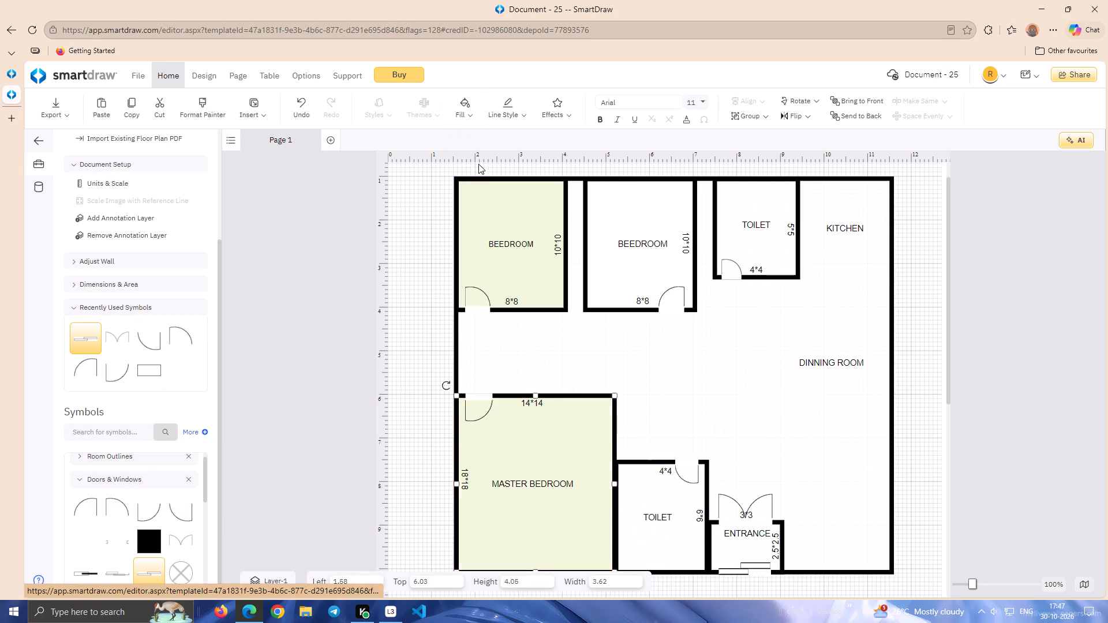
{"action": "left_click", "coordinate": [417, 322]}
{"action": "left_click", "coordinate": [626, 268]}
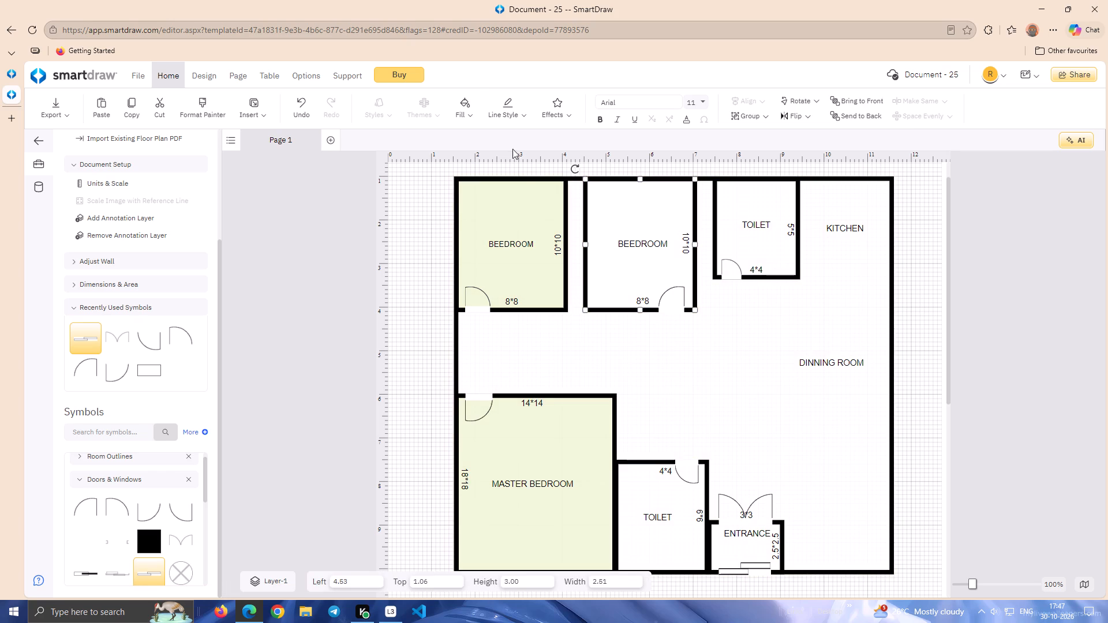
{"action": "left_click", "coordinate": [456, 103]}
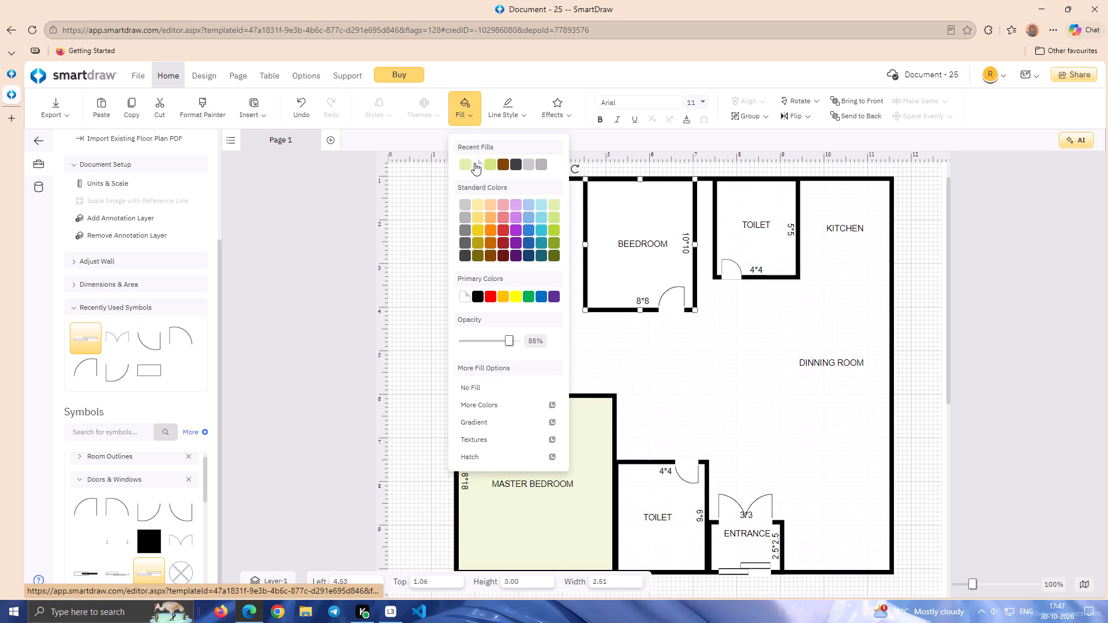
{"action": "left_click", "coordinate": [467, 160]}
{"action": "left_click", "coordinate": [441, 194]}
{"action": "left_click", "coordinate": [649, 204]}
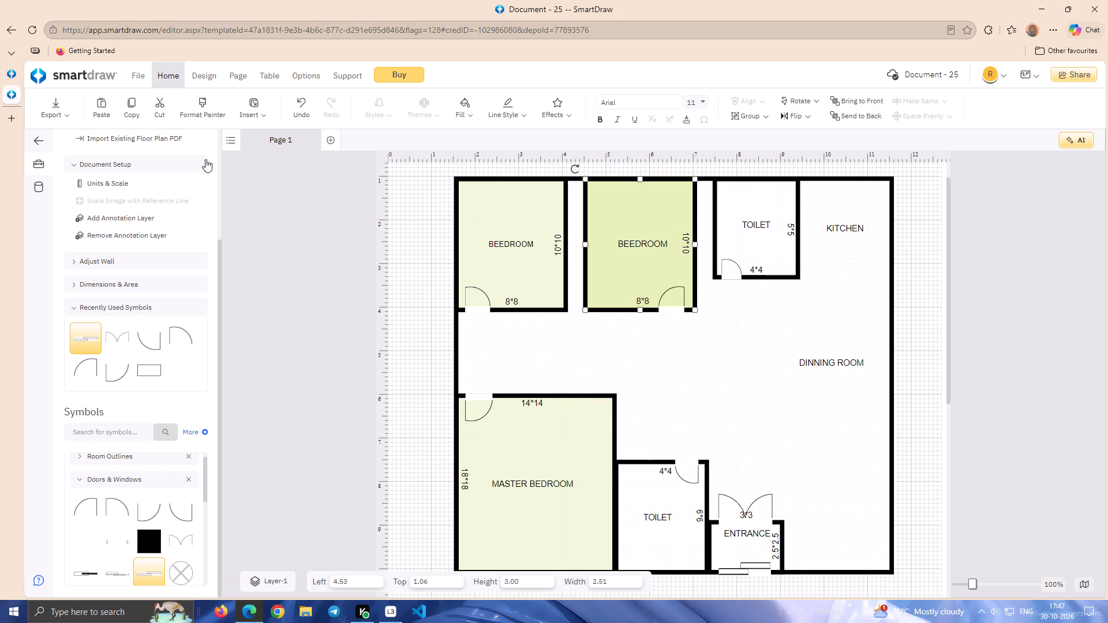
{"action": "left_click", "coordinate": [349, 221]}
{"action": "left_click", "coordinate": [403, 226]}
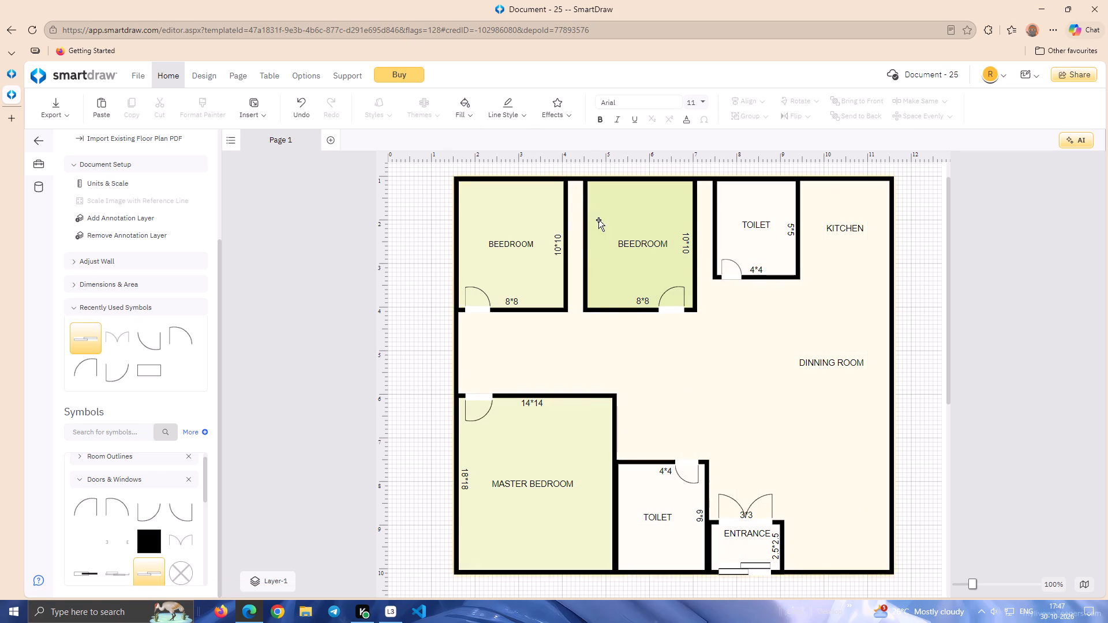
Lower the fill opacity of the middle bedroom to 45%.
{"action": "left_click", "coordinate": [605, 219]}
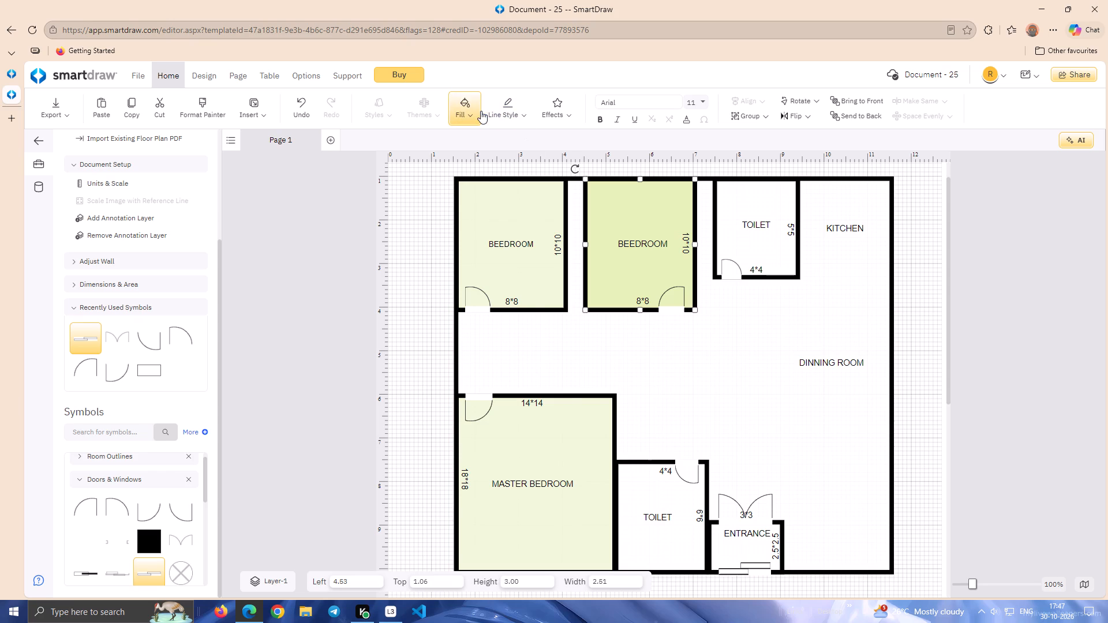
{"action": "left_click", "coordinate": [481, 111]}
{"action": "left_click_drag", "start_coordinate": [508, 339], "coordinate": [491, 346]}
{"action": "left_click", "coordinate": [403, 348]}
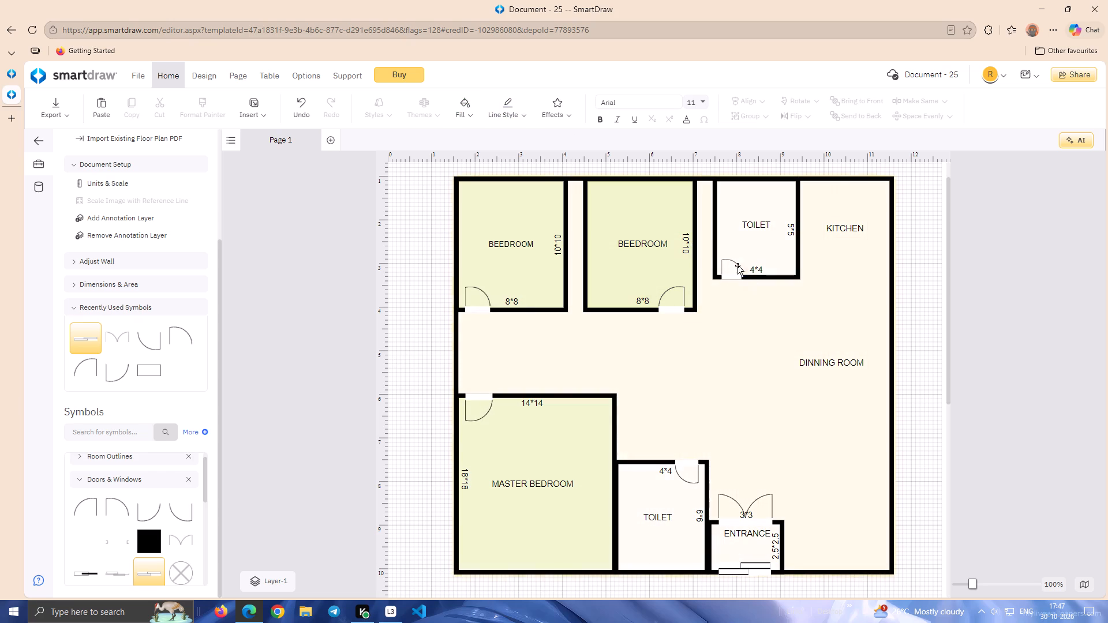
Fill the upper toilet with the recent medium grey and the lower toilet with the lighter recent grey.
{"action": "left_click", "coordinate": [754, 213]}
{"action": "left_click", "coordinate": [468, 114]}
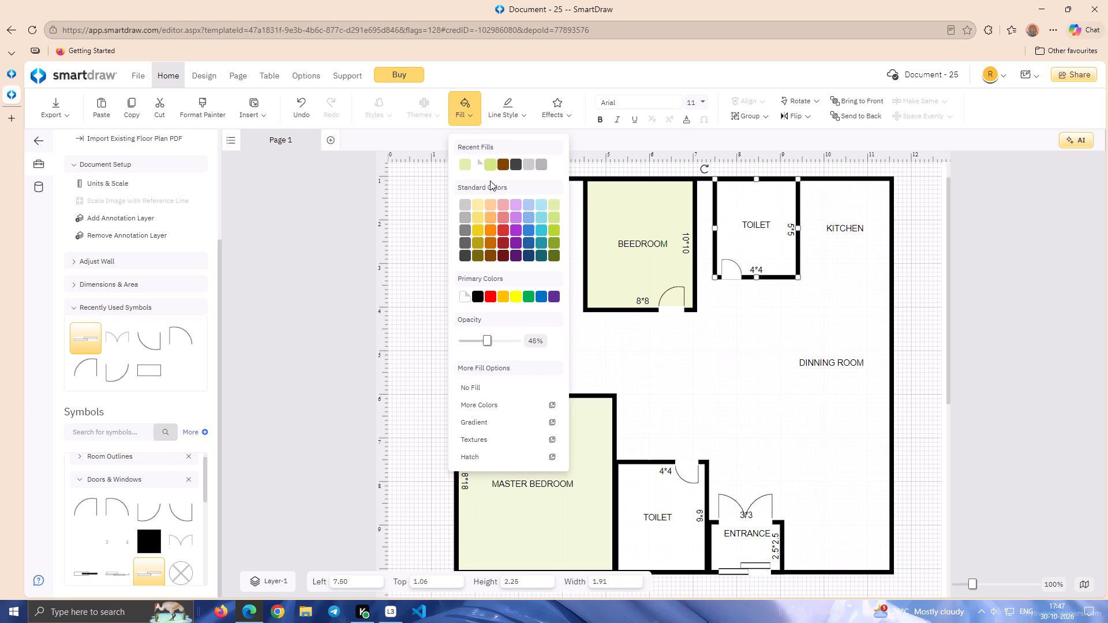
{"action": "left_click", "coordinate": [545, 167]}
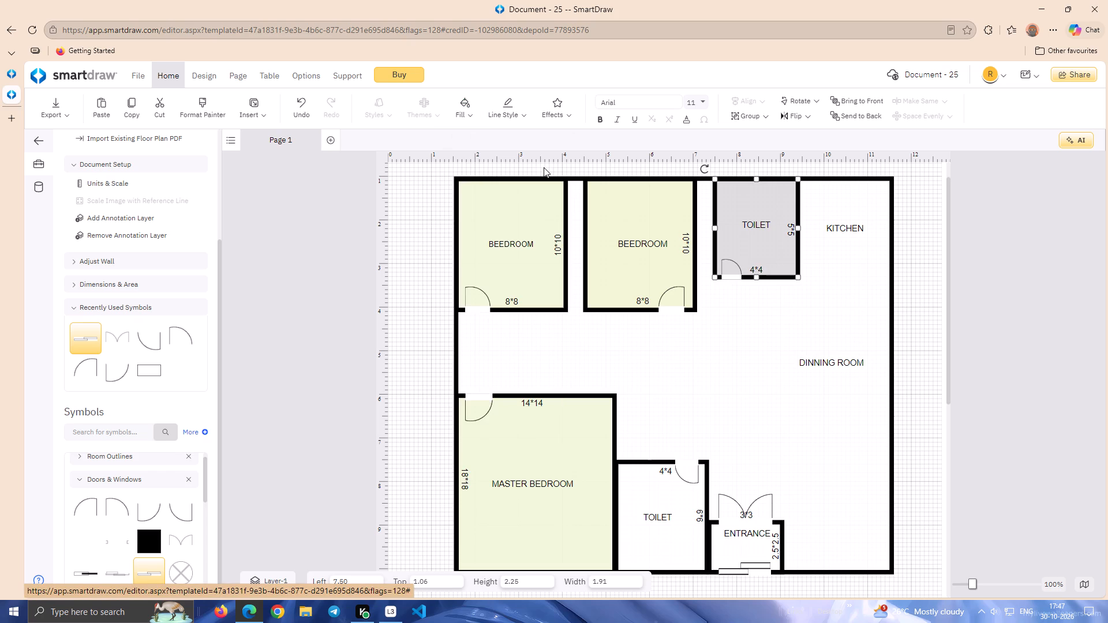
{"action": "left_click", "coordinate": [418, 260]}
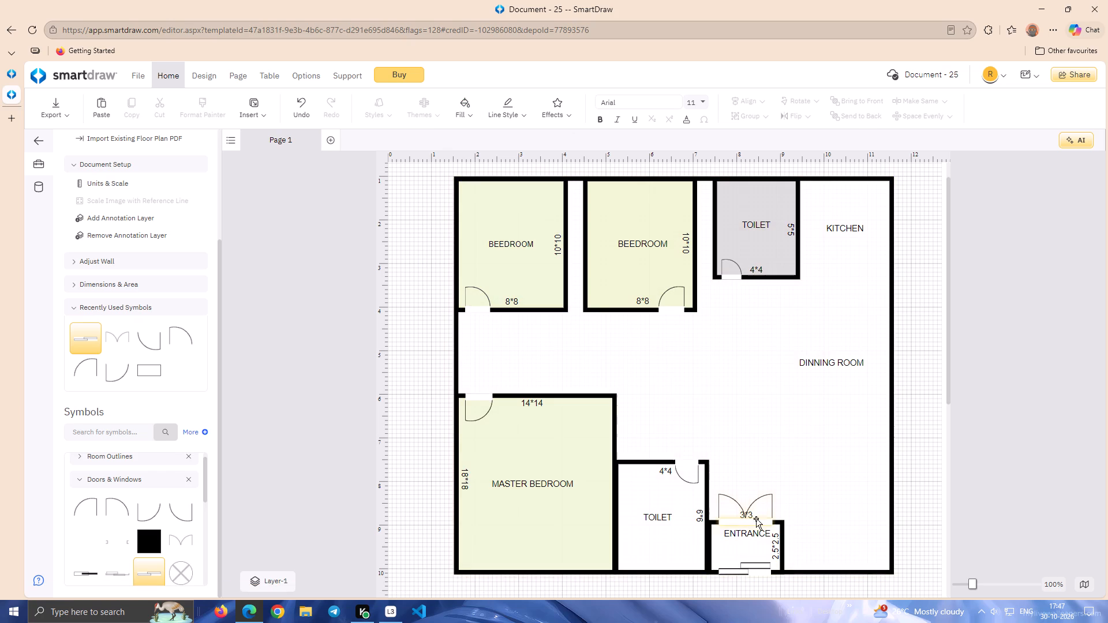
{"action": "left_click", "coordinate": [656, 531]}
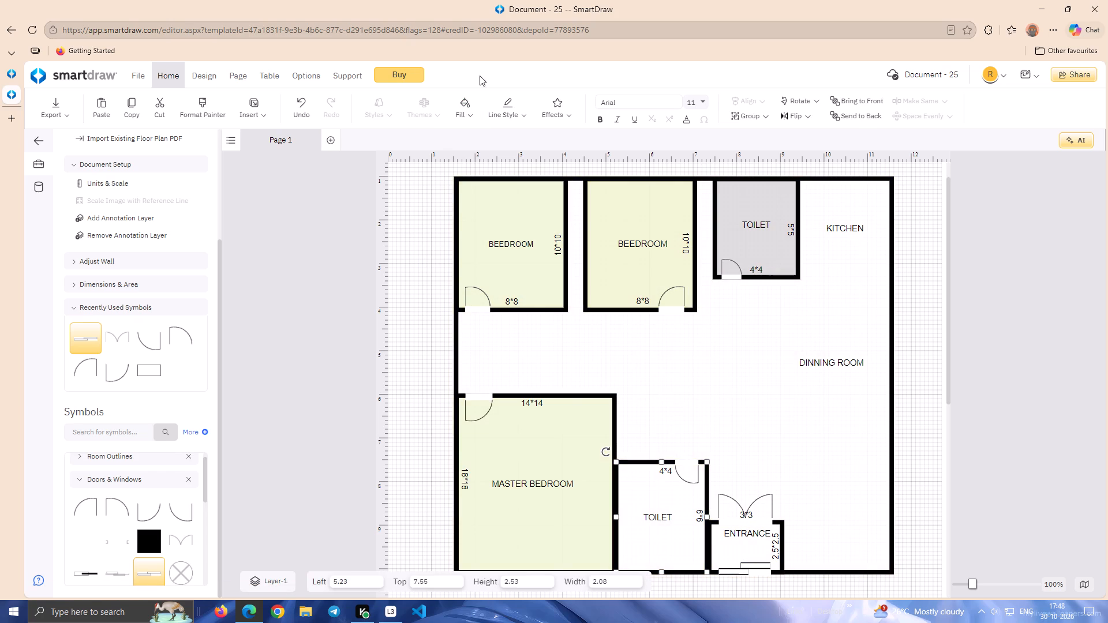
{"action": "left_click", "coordinate": [470, 112]}
{"action": "left_click", "coordinate": [542, 163]}
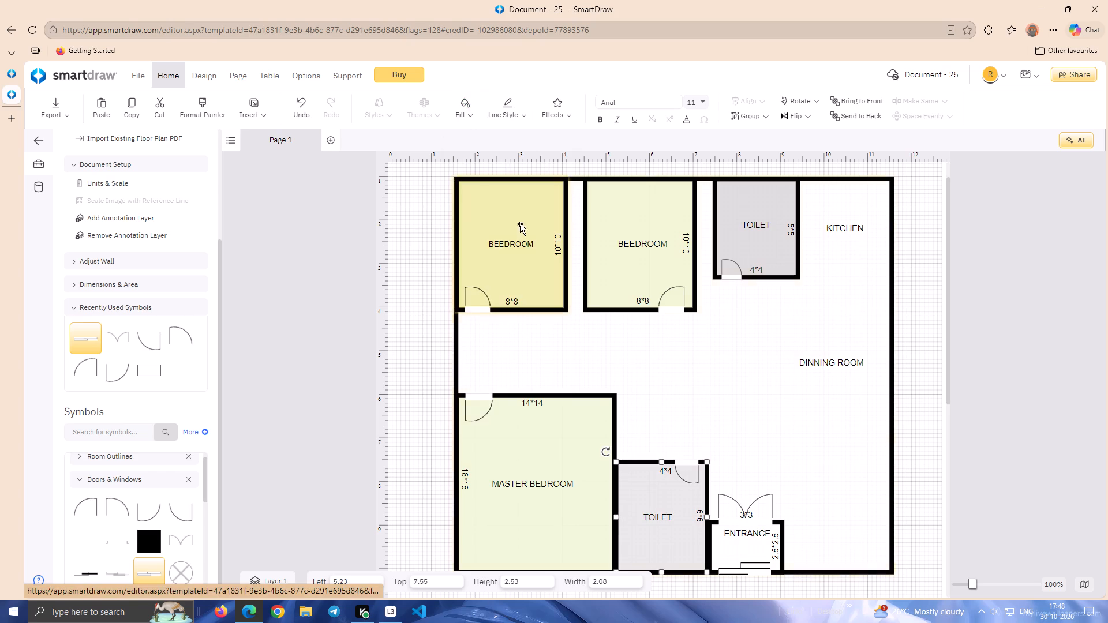
{"action": "left_click", "coordinate": [387, 296]}
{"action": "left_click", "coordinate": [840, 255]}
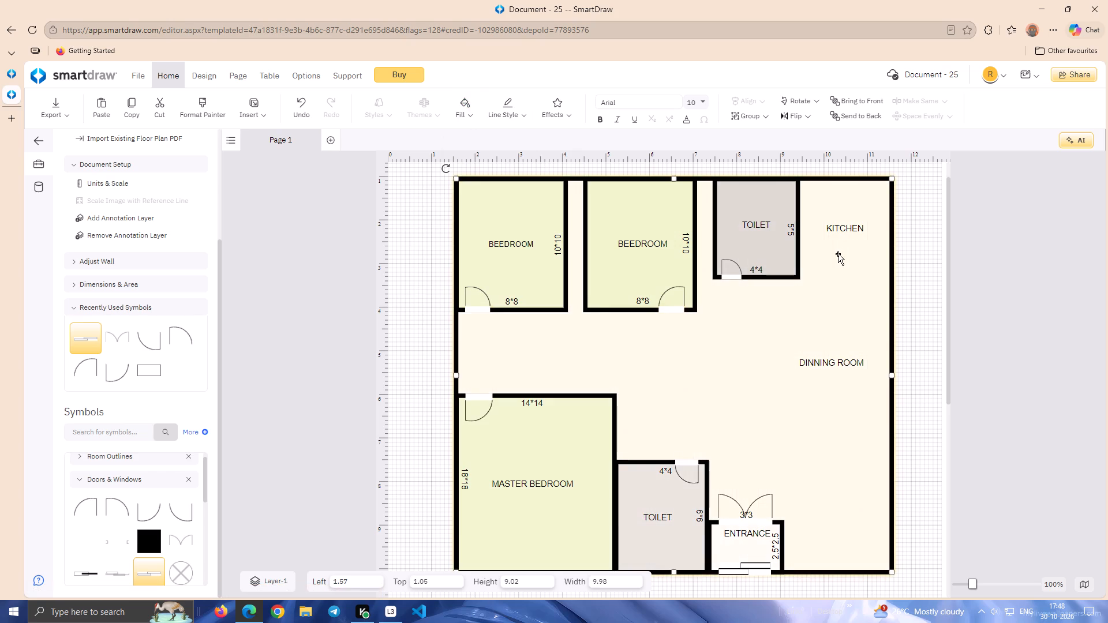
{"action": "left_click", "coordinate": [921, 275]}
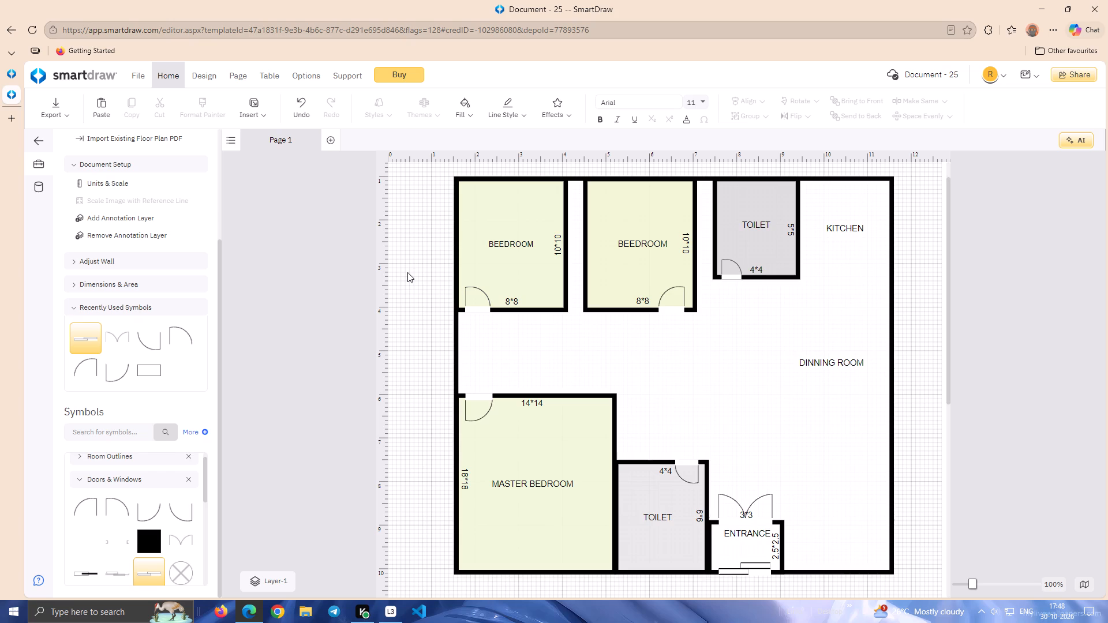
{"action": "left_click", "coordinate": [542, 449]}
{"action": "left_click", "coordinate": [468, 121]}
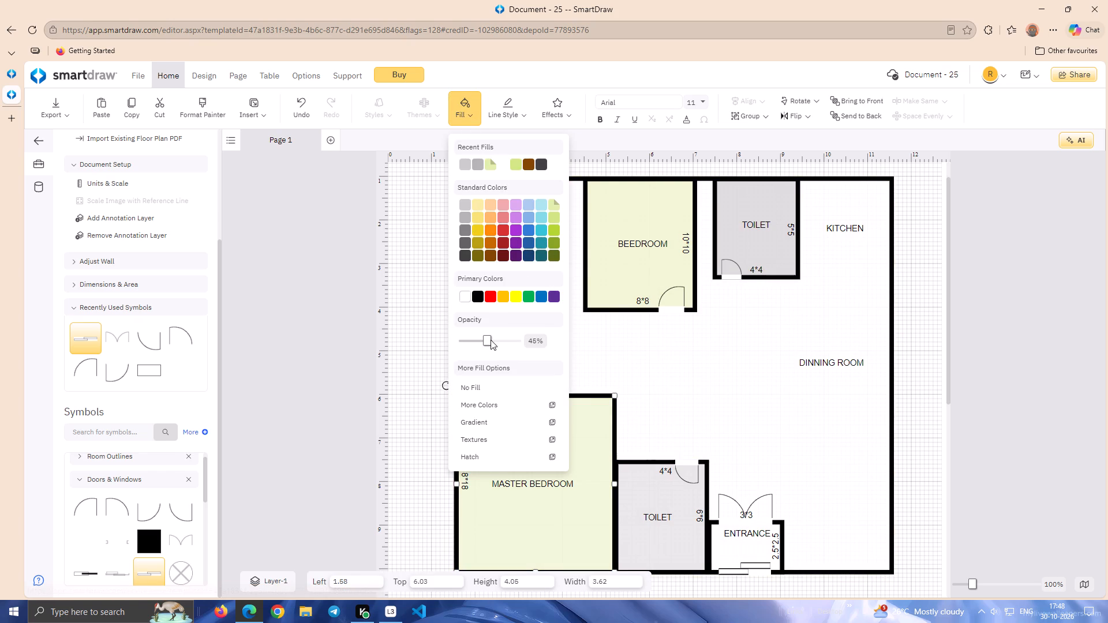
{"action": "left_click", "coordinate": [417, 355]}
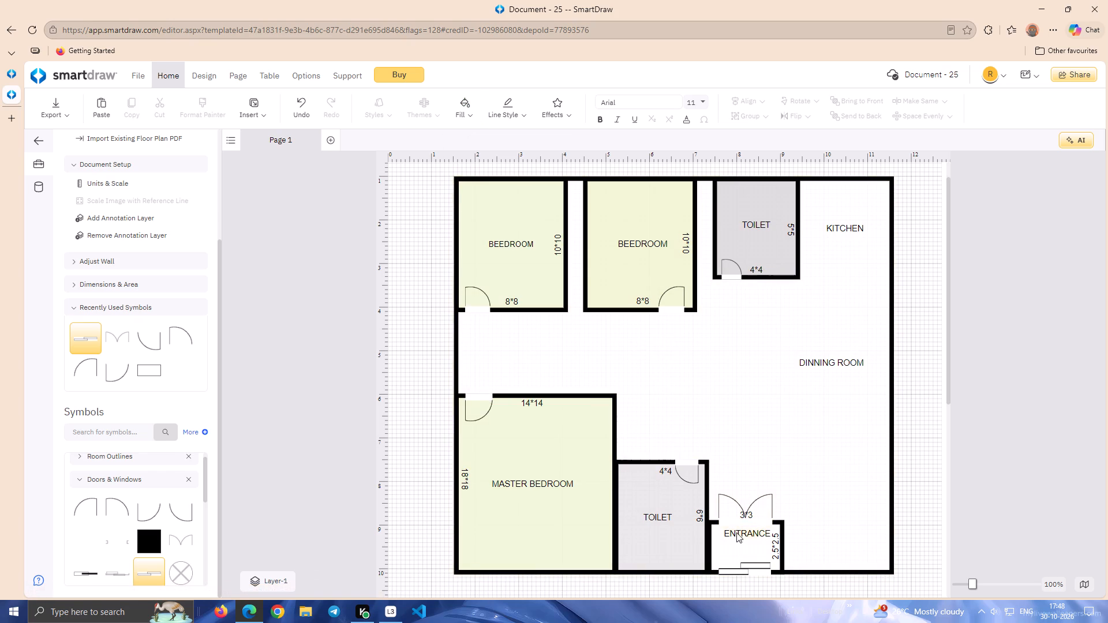
Fill the entrance room with the lightest blue from the standard colours.
{"action": "left_click", "coordinate": [735, 546]}
{"action": "left_click", "coordinate": [466, 102]}
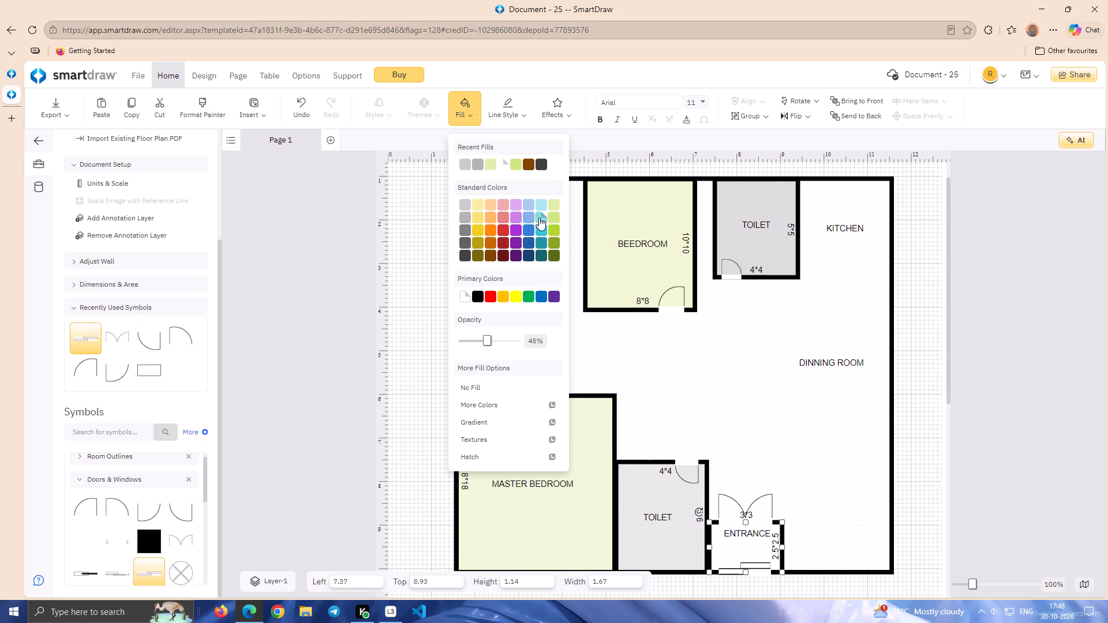
{"action": "left_click", "coordinate": [525, 205]}
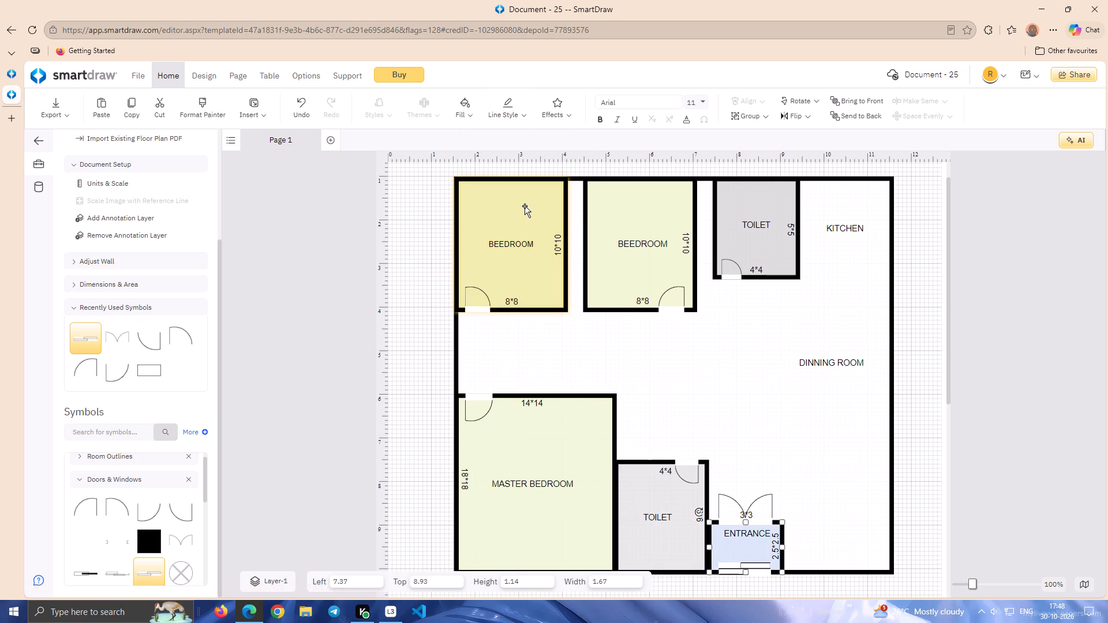
{"action": "left_click", "coordinate": [435, 315]}
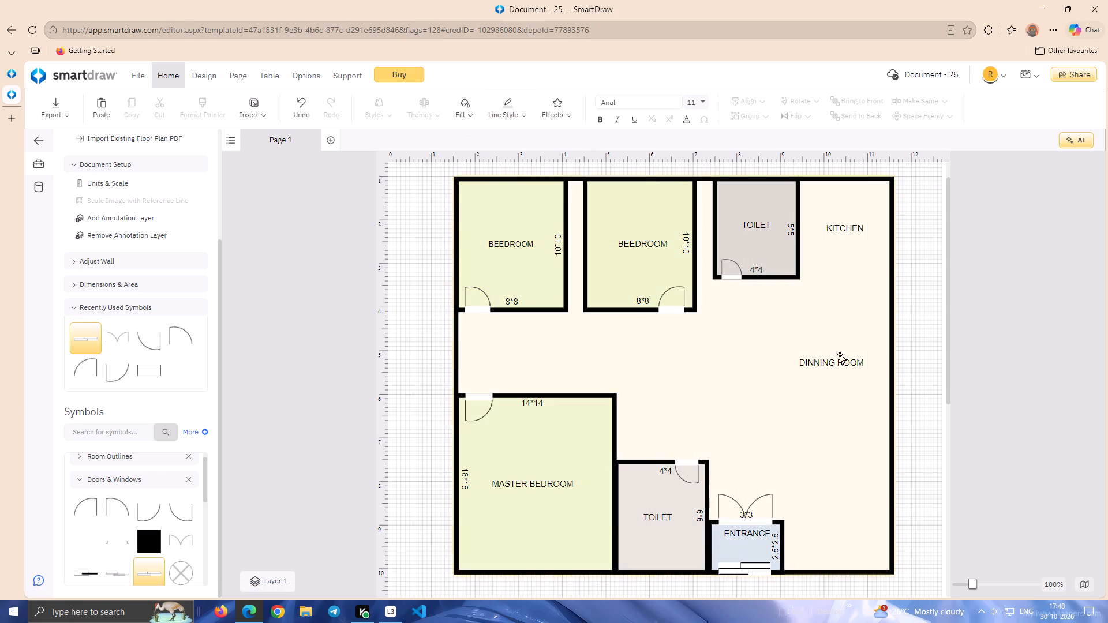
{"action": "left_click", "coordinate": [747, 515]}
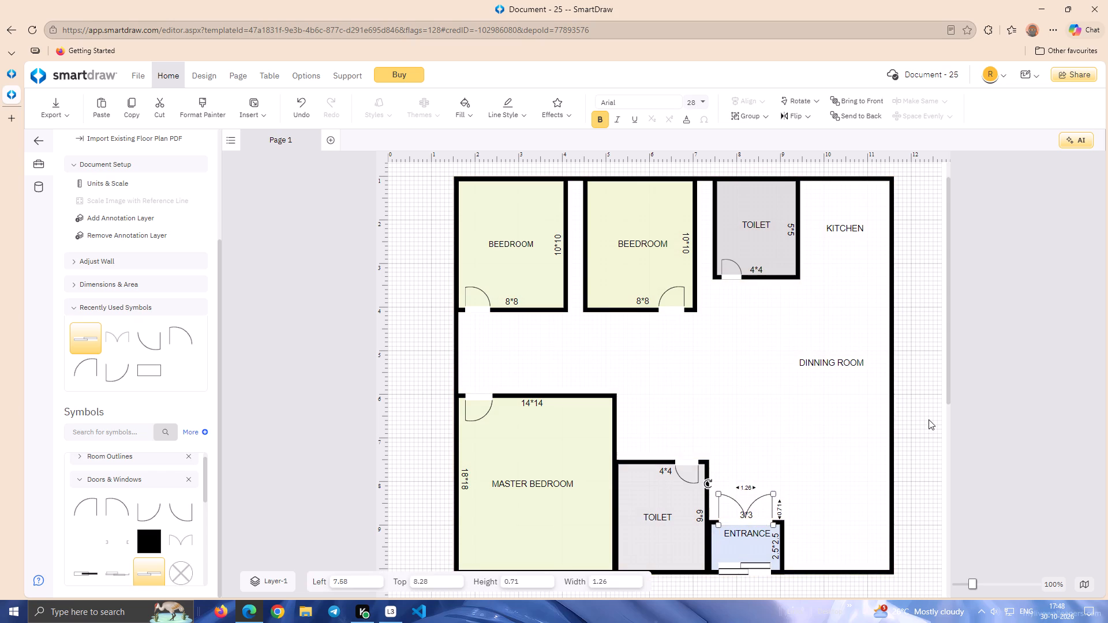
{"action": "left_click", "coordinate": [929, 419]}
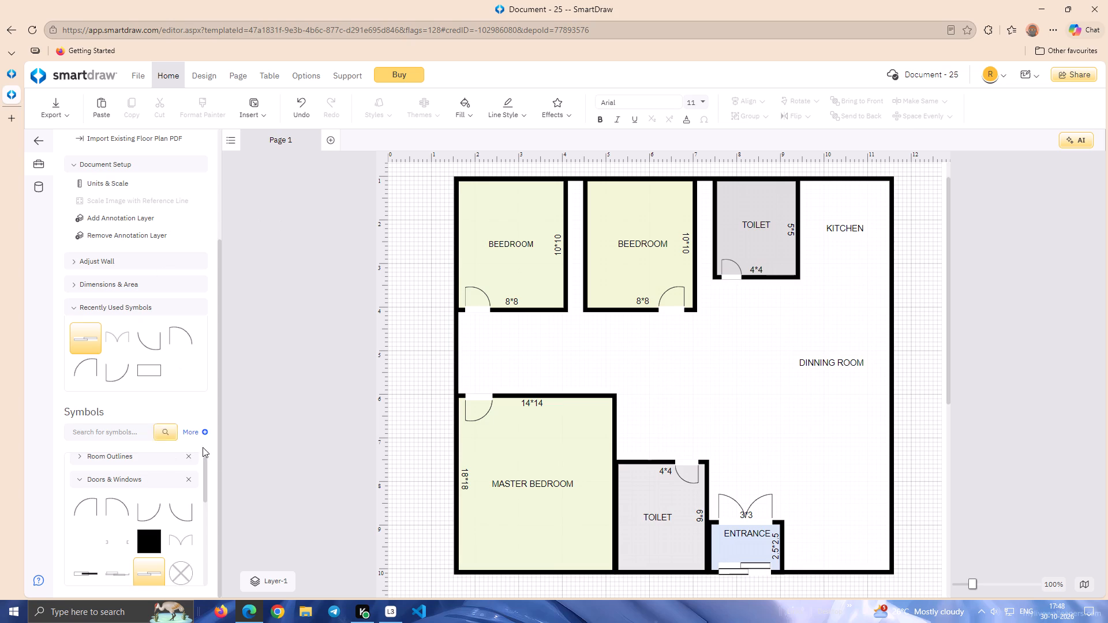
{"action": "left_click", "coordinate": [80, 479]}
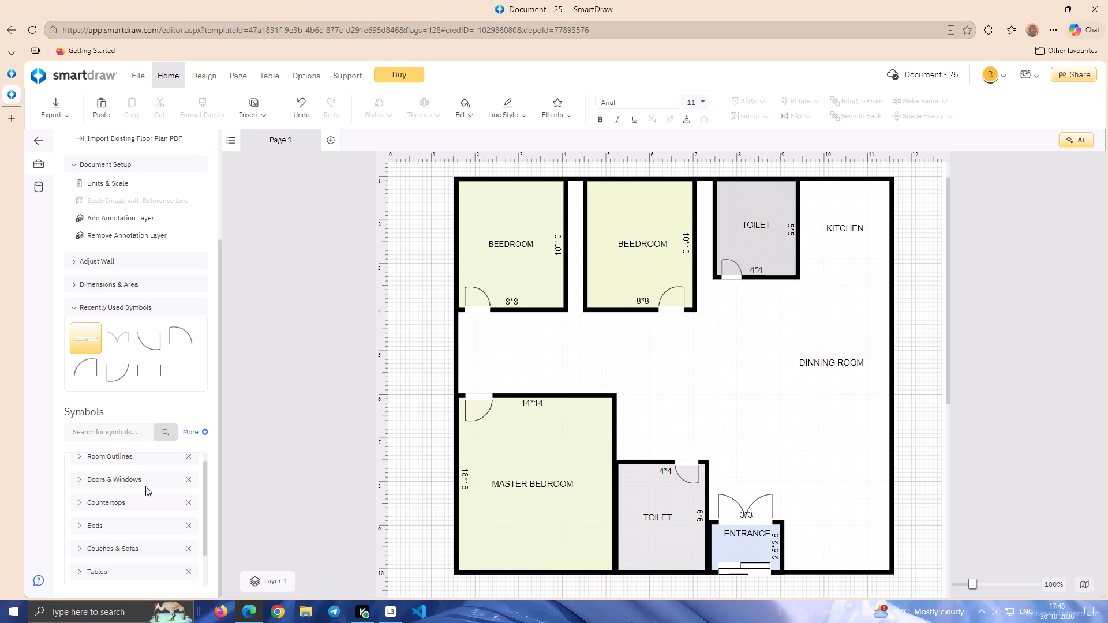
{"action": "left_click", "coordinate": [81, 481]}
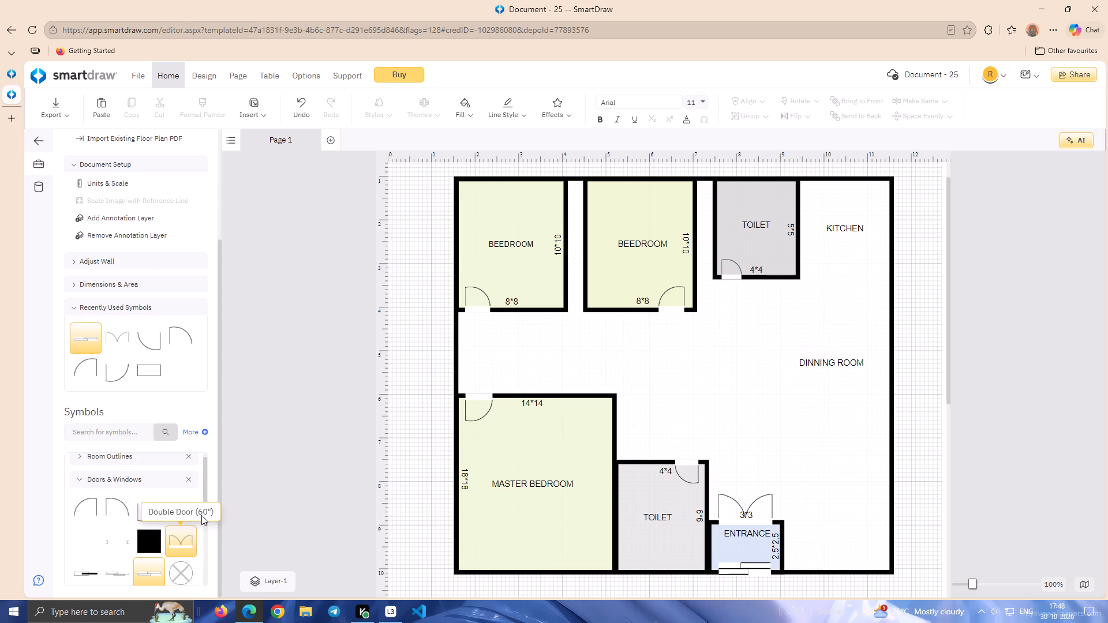
Place five 36" window symbols one below another in the blank area outside the plan's left wall.
{"action": "left_click_drag", "start_coordinate": [203, 494], "coordinate": [204, 520]}
{"action": "left_click_drag", "start_coordinate": [183, 536], "coordinate": [250, 423]}
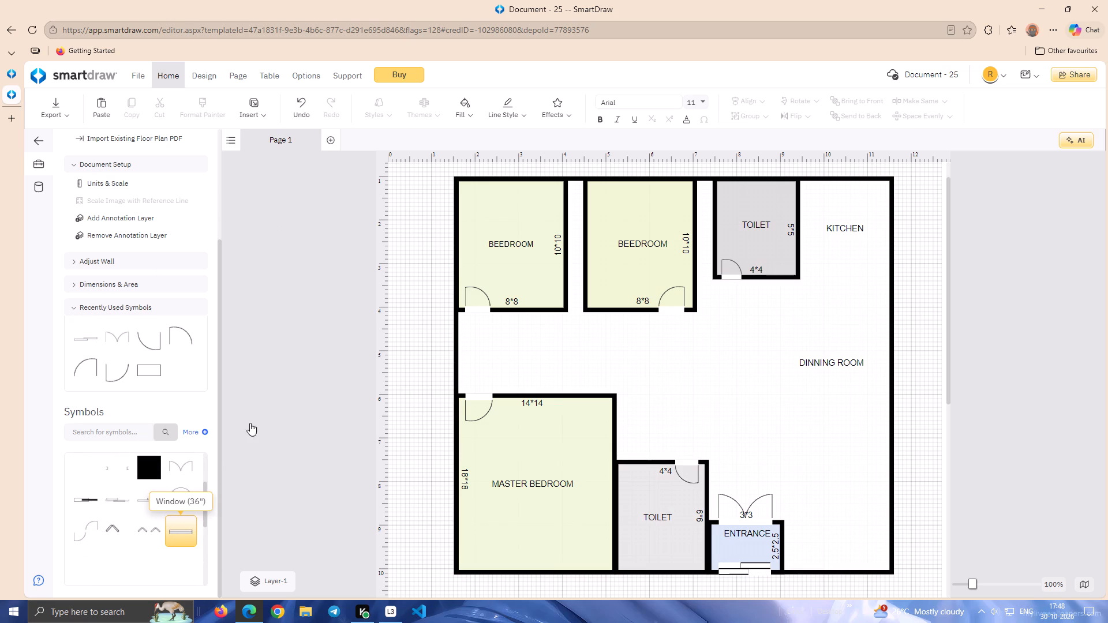
{"action": "left_click_drag", "start_coordinate": [250, 423], "coordinate": [508, 178]}
{"action": "left_click_drag", "start_coordinate": [179, 535], "coordinate": [421, 320]}
{"action": "left_click_drag", "start_coordinate": [178, 537], "coordinate": [407, 354]}
{"action": "left_click_drag", "start_coordinate": [172, 532], "coordinate": [411, 392]}
{"action": "left_click_drag", "start_coordinate": [177, 542], "coordinate": [406, 446]}
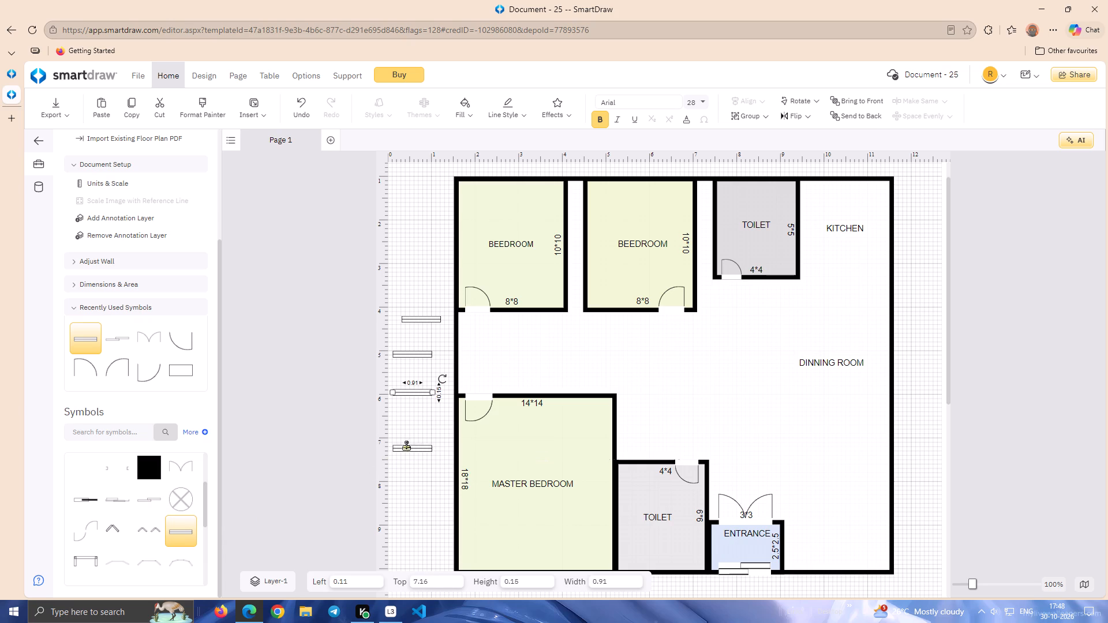
{"action": "left_click_drag", "start_coordinate": [406, 446], "coordinate": [410, 443]}
{"action": "left_click_drag", "start_coordinate": [176, 534], "coordinate": [410, 476]}
Shorten the lowest of the loose windows to about 0.79 wide.
{"action": "left_click", "coordinate": [437, 479]}
{"action": "left_click_drag", "start_coordinate": [431, 475], "coordinate": [428, 475]}
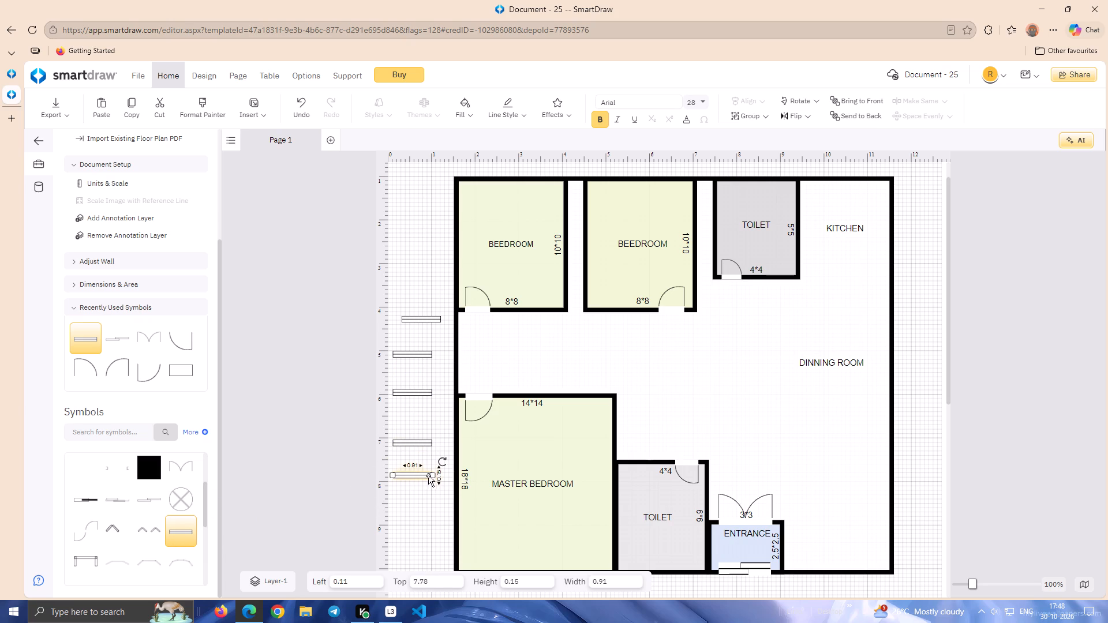
{"action": "left_click_drag", "start_coordinate": [428, 475], "coordinate": [425, 475]}
{"action": "left_click", "coordinate": [436, 476]}
{"action": "left_click_drag", "start_coordinate": [433, 476], "coordinate": [428, 476]}
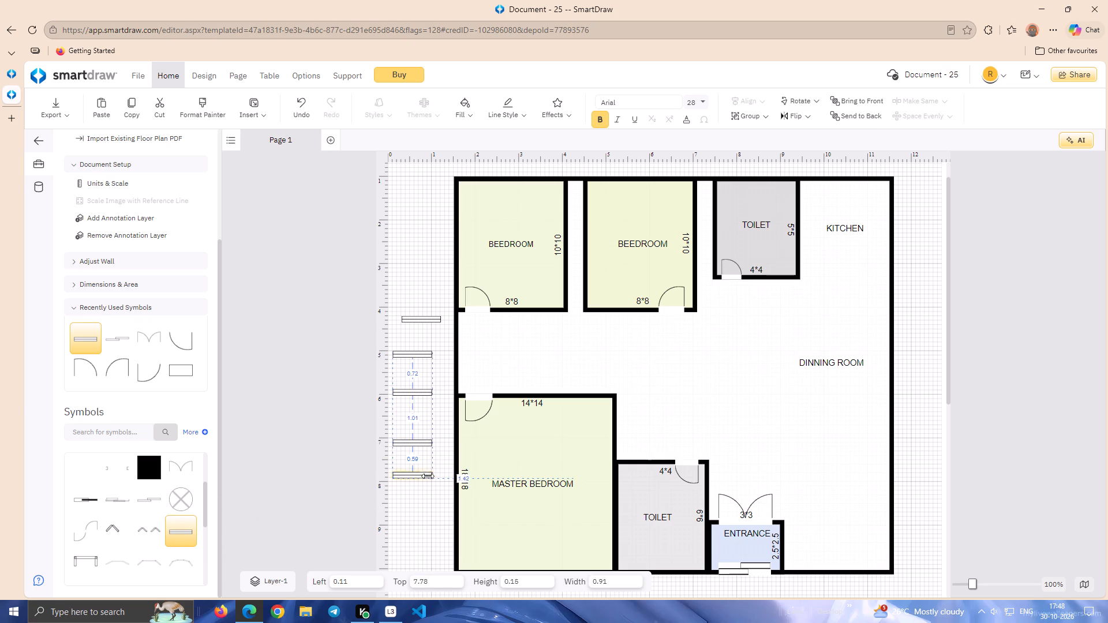
{"action": "left_click_drag", "start_coordinate": [428, 476], "coordinate": [426, 476]}
Move the shortened window into the master bedroom's bottom wall, at about 2.25 left and 9.93 top.
{"action": "left_click_drag", "start_coordinate": [419, 475], "coordinate": [543, 477]}
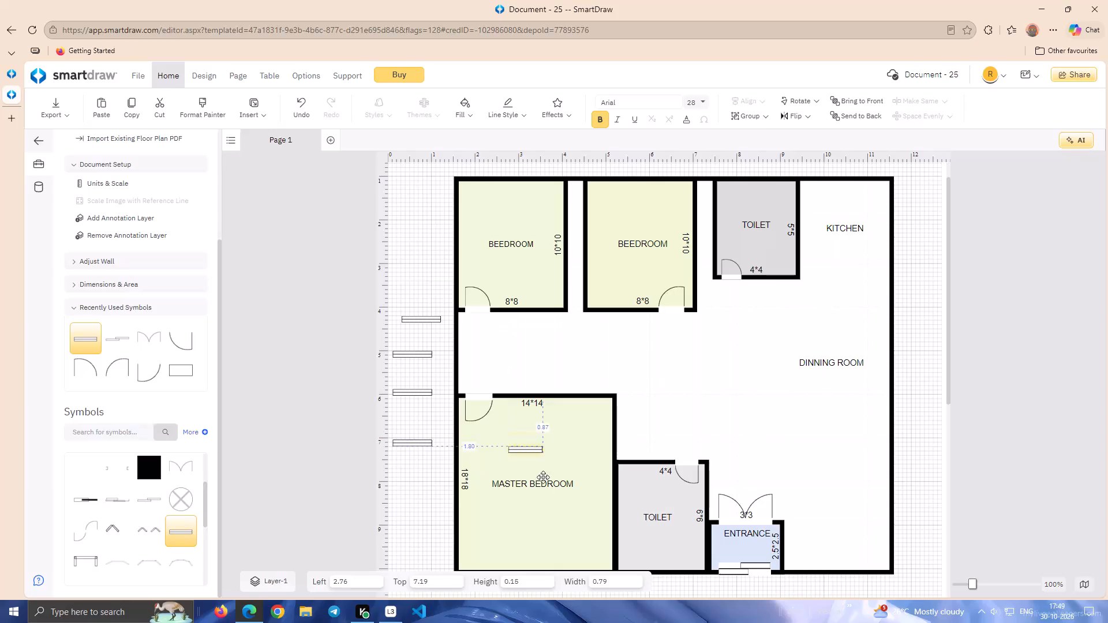
{"action": "left_click_drag", "start_coordinate": [543, 477], "coordinate": [511, 571]}
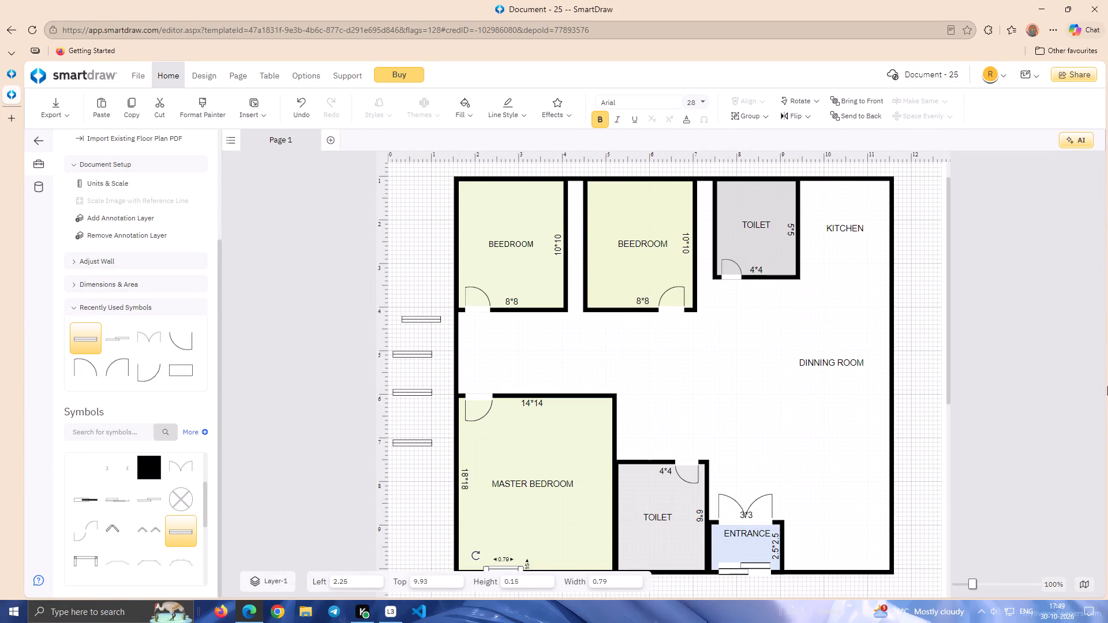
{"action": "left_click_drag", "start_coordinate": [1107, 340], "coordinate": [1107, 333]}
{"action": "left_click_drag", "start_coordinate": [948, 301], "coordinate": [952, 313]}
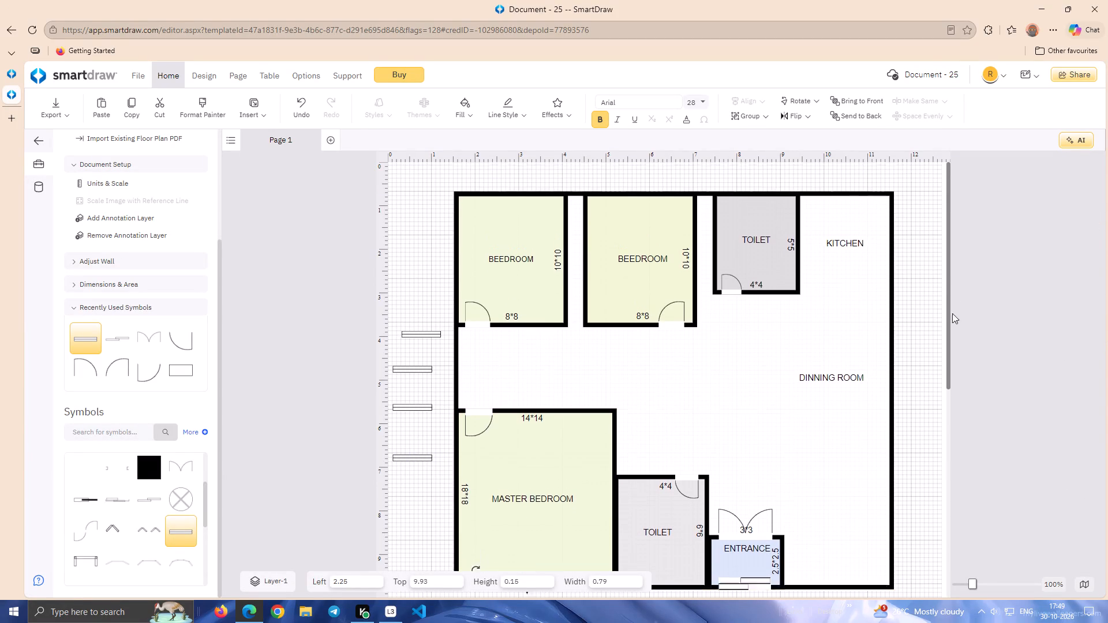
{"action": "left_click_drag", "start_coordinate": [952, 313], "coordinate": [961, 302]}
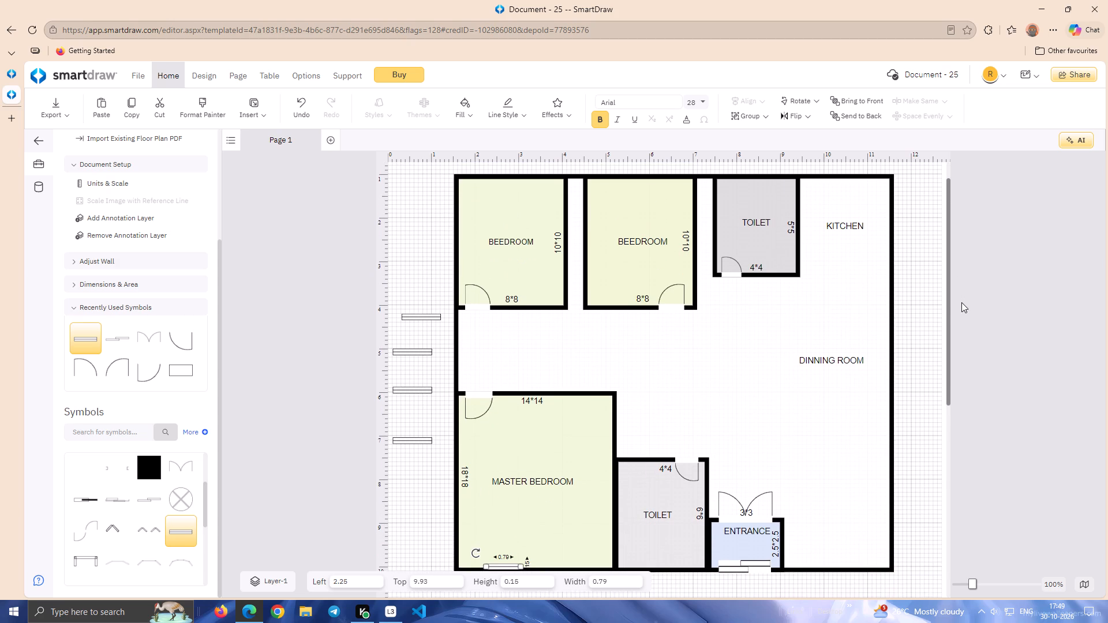
Nudge the window onto the centre of the master bedroom's bottom wall, at about 2.23 left and 9.99 top.
{"action": "left_click_drag", "start_coordinate": [961, 302], "coordinate": [962, 304]}
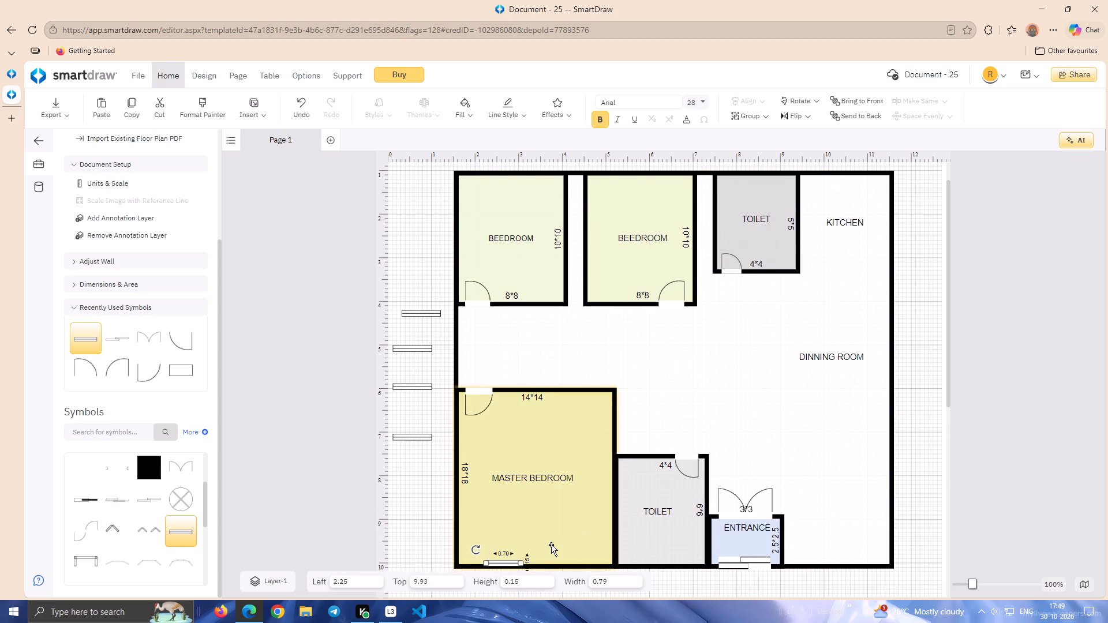
{"action": "key", "text": "Down"}
{"action": "key", "text": "Down"}
{"action": "key", "text": "Down"}
{"action": "key", "text": "Down"}
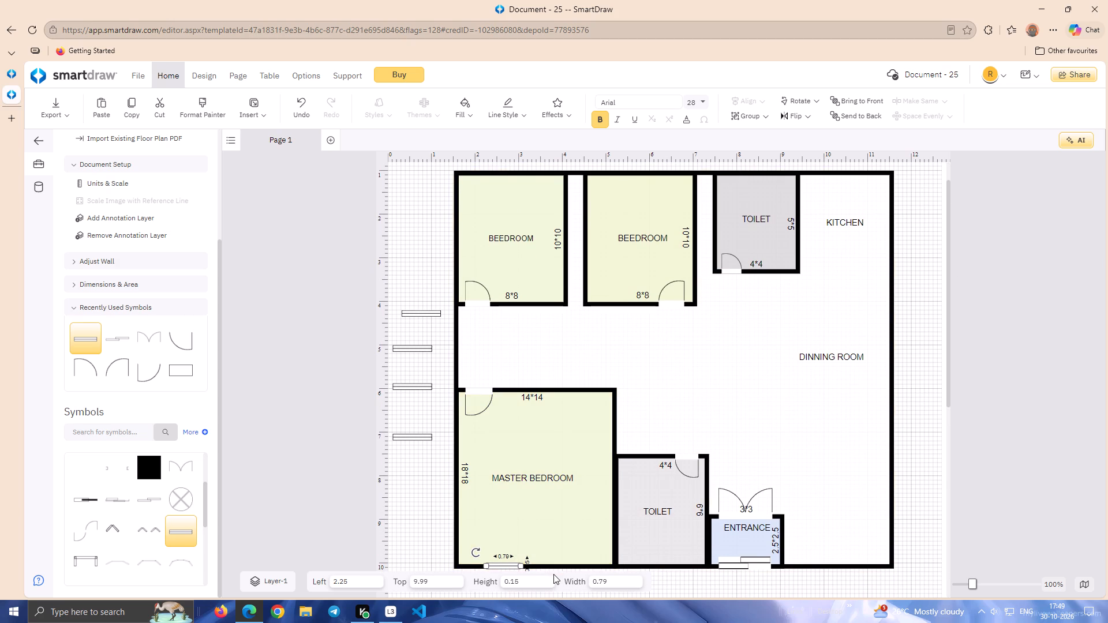
{"action": "key", "text": "Left"}
{"action": "key", "text": "Left"}
{"action": "left_click", "coordinate": [409, 524]}
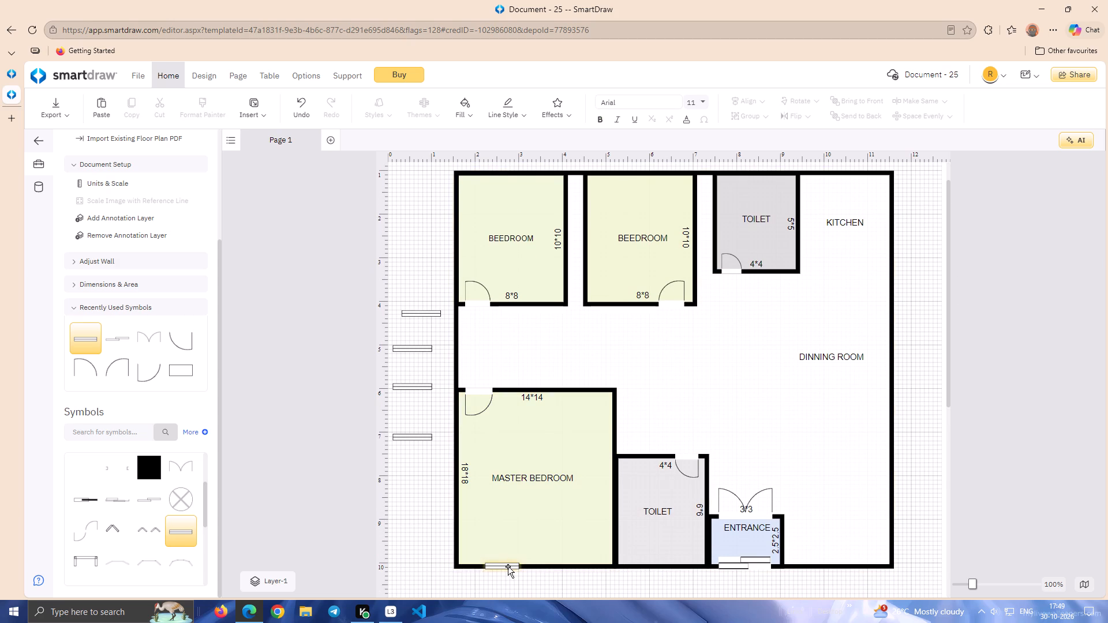
Lengthen the master bedroom's bottom window to about 0.89 wide and shift it along the wall to about 2.76 left.
{"action": "left_click", "coordinate": [508, 566]}
{"action": "left_click", "coordinate": [519, 568]}
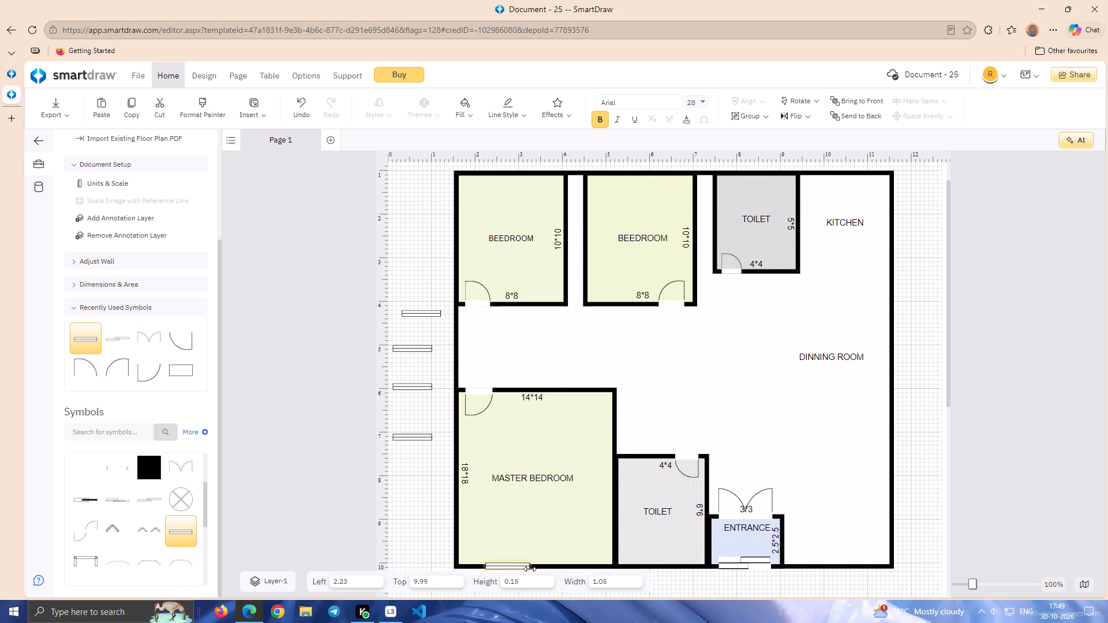
{"action": "key", "text": "Right"}
{"action": "key", "text": "Right"}
{"action": "key", "text": "Right"}
{"action": "key", "text": "Right"}
{"action": "key", "text": "Right"}
{"action": "key", "text": "Right"}
{"action": "key", "text": "Right"}
{"action": "key", "text": "Right"}
{"action": "key", "text": "Right"}
{"action": "key", "text": "Right"}
{"action": "key", "text": "Right"}
{"action": "key", "text": "Right"}
{"action": "key", "text": "Right"}
{"action": "key", "text": "Right"}
{"action": "key", "text": "Right"}
{"action": "key", "text": "Right"}
{"action": "key", "text": "Right"}
{"action": "key", "text": "Right"}
{"action": "key", "text": "Right"}
{"action": "key", "text": "Right"}
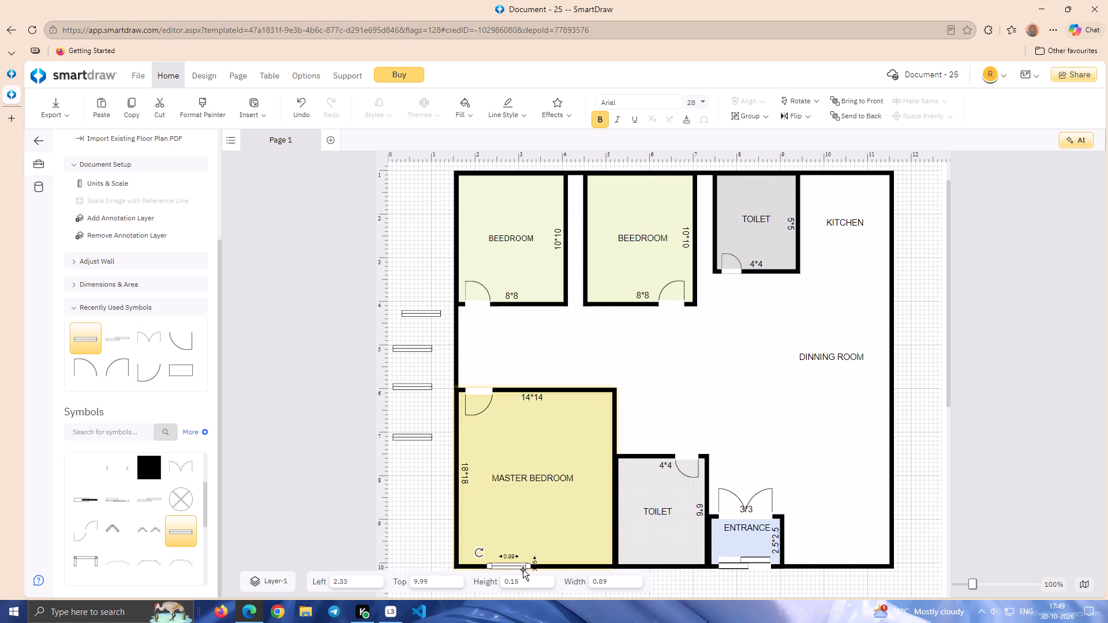
{"action": "key", "text": "Right"}
{"action": "key", "text": "Right"}
{"action": "key", "text": "Right"}
{"action": "key", "text": "Right"}
{"action": "key", "text": "Right"}
{"action": "key", "text": "Right"}
{"action": "key", "text": "Right"}
{"action": "key", "text": "Right"}
{"action": "key", "text": "Right"}
{"action": "key", "text": "Right"}
{"action": "key", "text": "Right"}
{"action": "key", "text": "Right"}
{"action": "key", "text": "Right"}
{"action": "key", "text": "Right"}
{"action": "key", "text": "Right"}
{"action": "key", "text": "Right"}
{"action": "key", "text": "Right"}
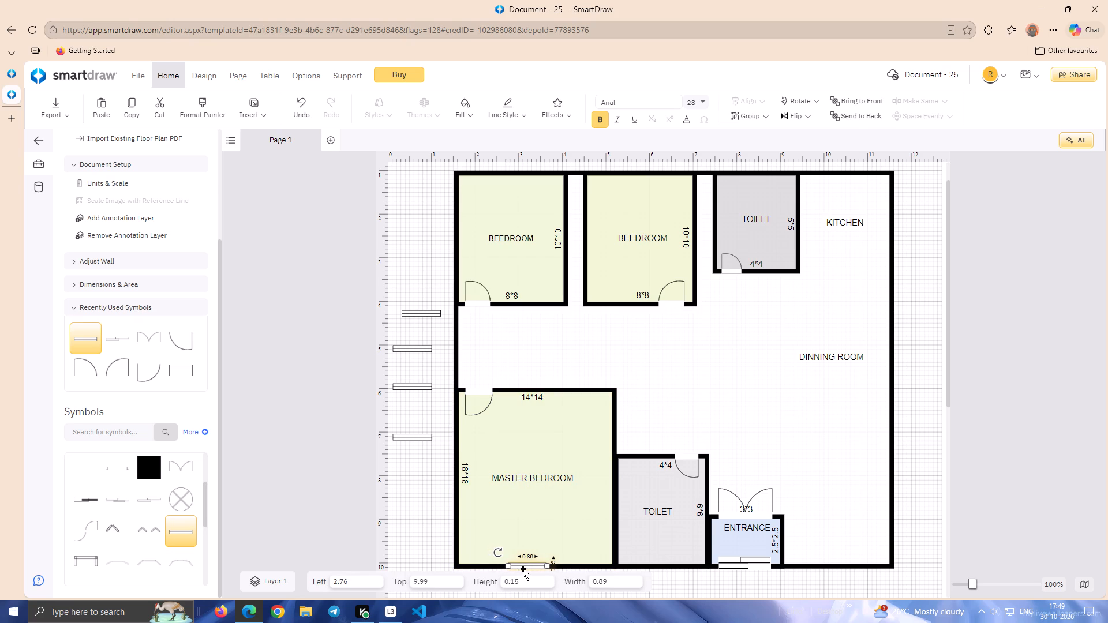
Shorten the lowest of the loose windows to about 0.71 wide.
{"action": "left_click", "coordinate": [402, 436]}
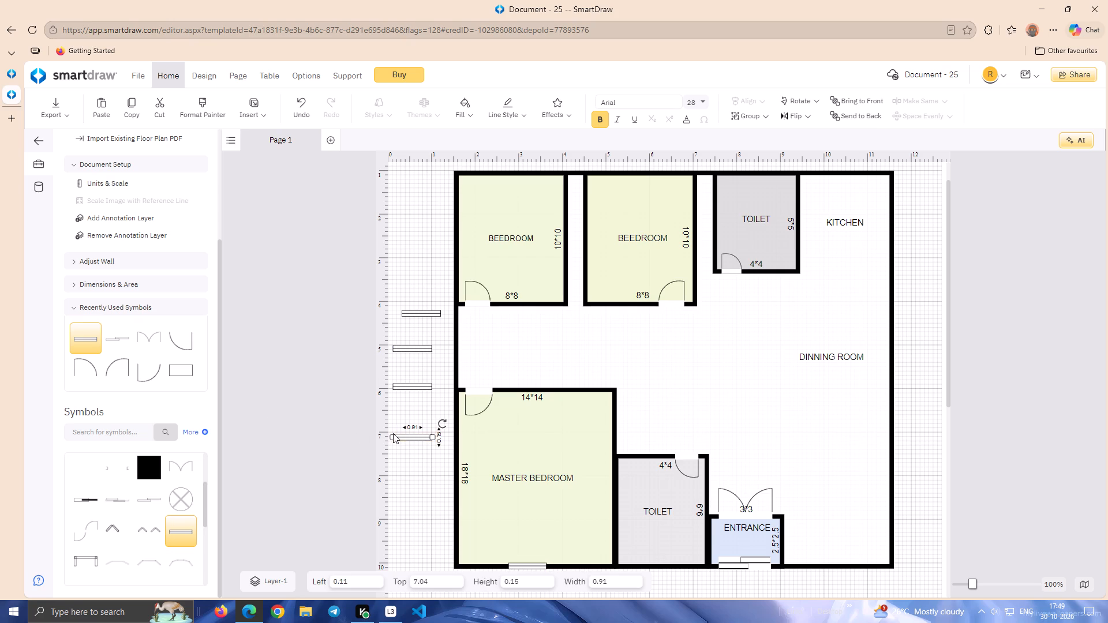
{"action": "left_click", "coordinate": [390, 436]}
{"action": "left_click", "coordinate": [393, 436]}
{"action": "left_click_drag", "start_coordinate": [393, 436], "coordinate": [395, 436]}
{"action": "left_click_drag", "start_coordinate": [395, 436], "coordinate": [401, 435]}
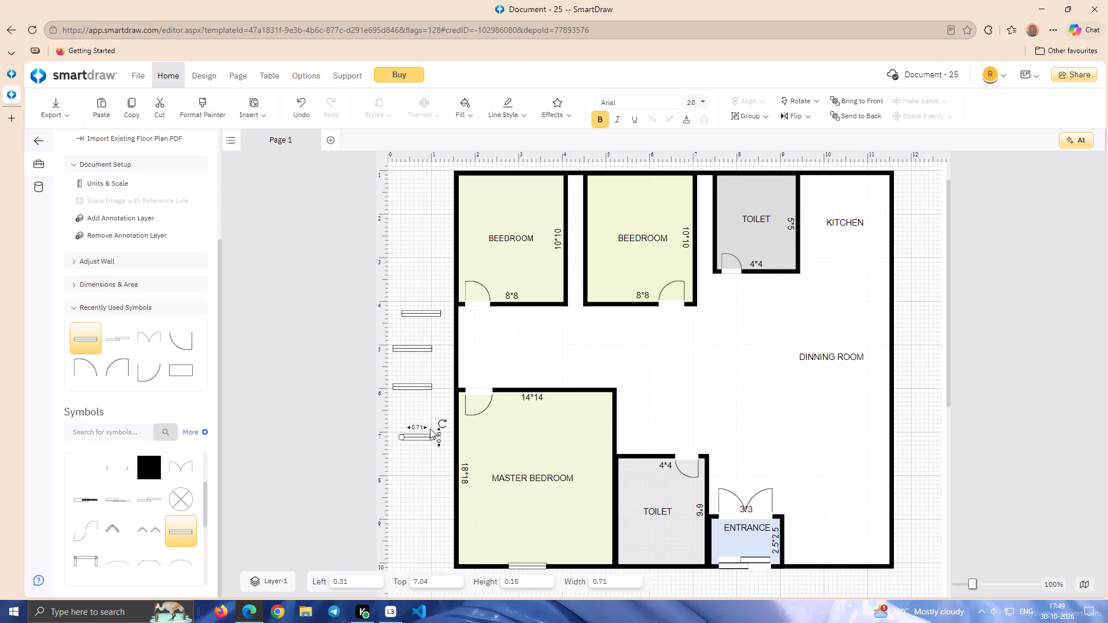
Rotate the shortened window to vertical and fit it in the master bedroom's left wall, at about 1.23 left and 8 top.
{"action": "left_click_drag", "start_coordinate": [420, 436], "coordinate": [462, 477]}
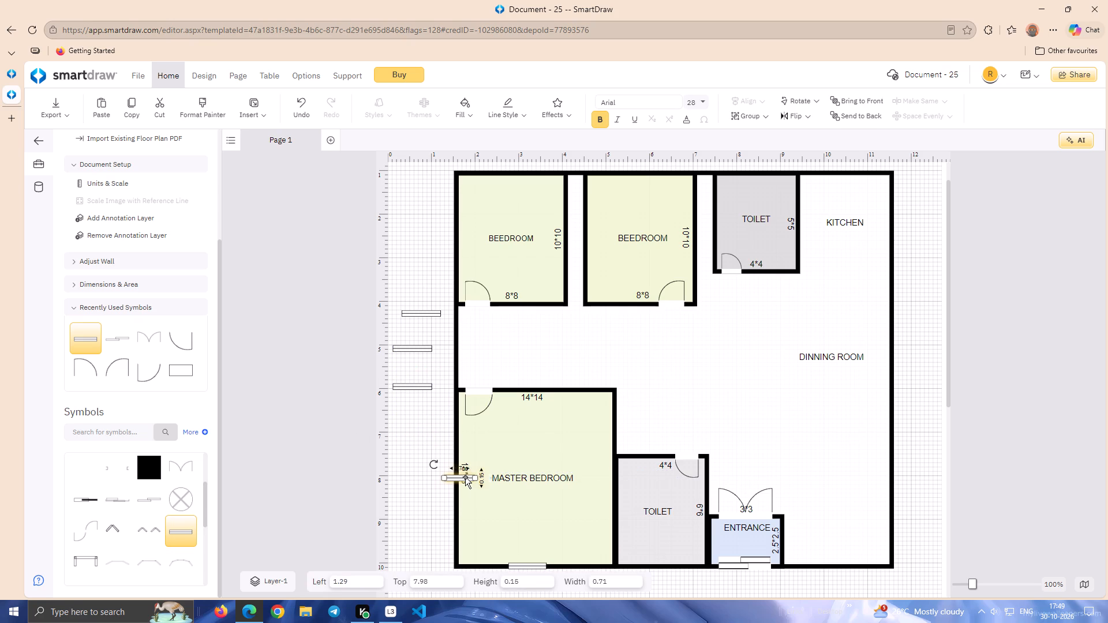
{"action": "left_click_drag", "start_coordinate": [439, 461], "coordinate": [463, 444]}
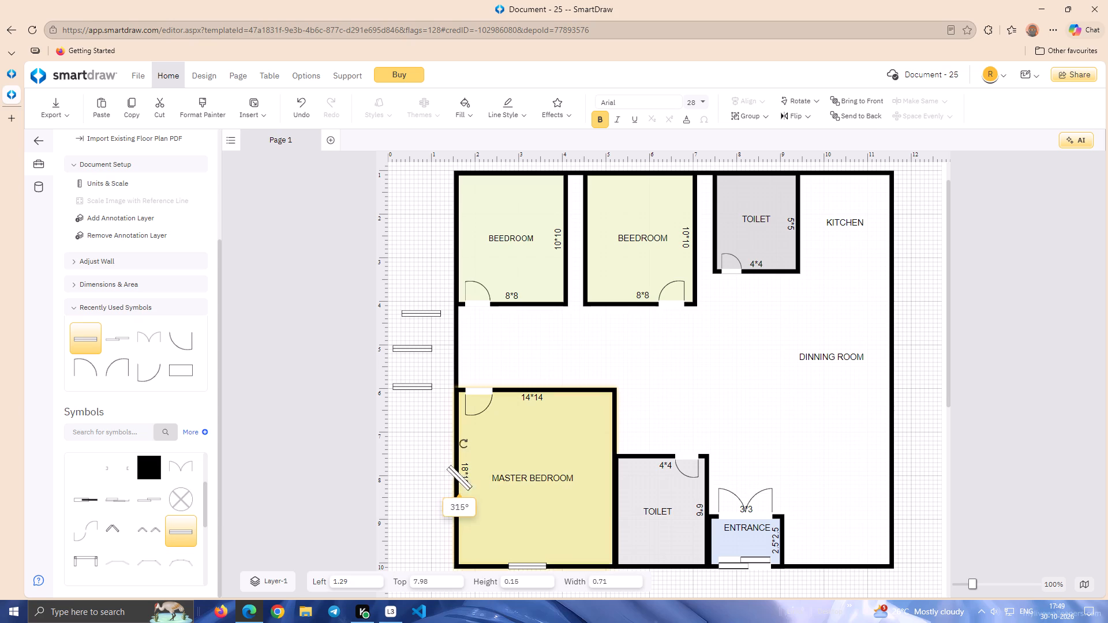
{"action": "left_click_drag", "start_coordinate": [463, 444], "coordinate": [481, 452]}
{"action": "key", "text": "Left"}
{"action": "key", "text": "Left"}
{"action": "key", "text": "Left"}
{"action": "key", "text": "Left"}
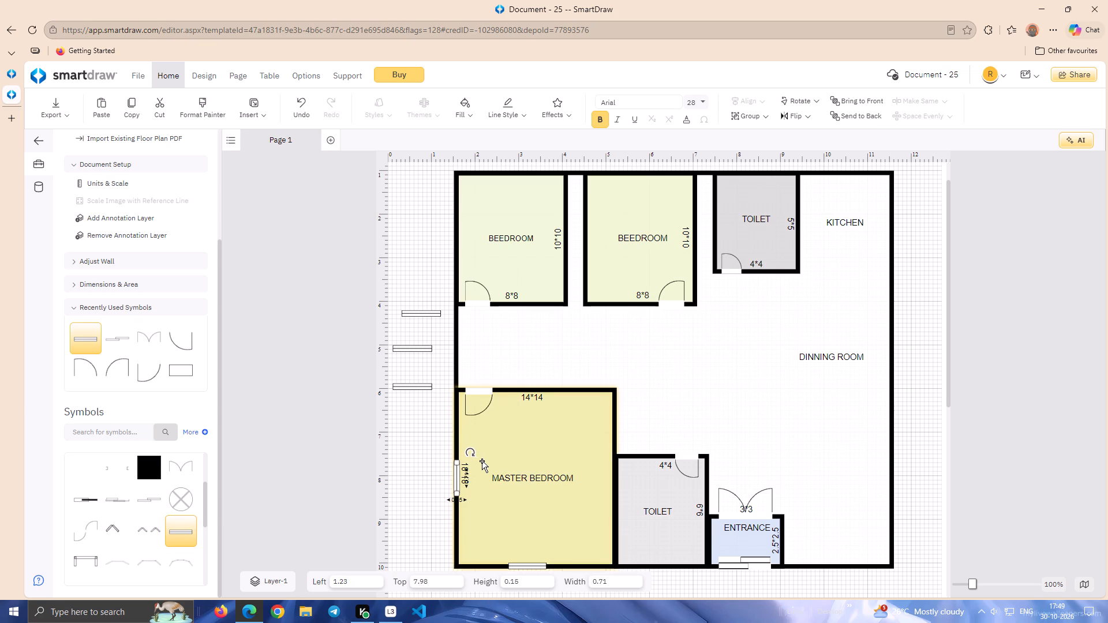
{"action": "key", "text": "Up"}
{"action": "left_click", "coordinate": [443, 461]}
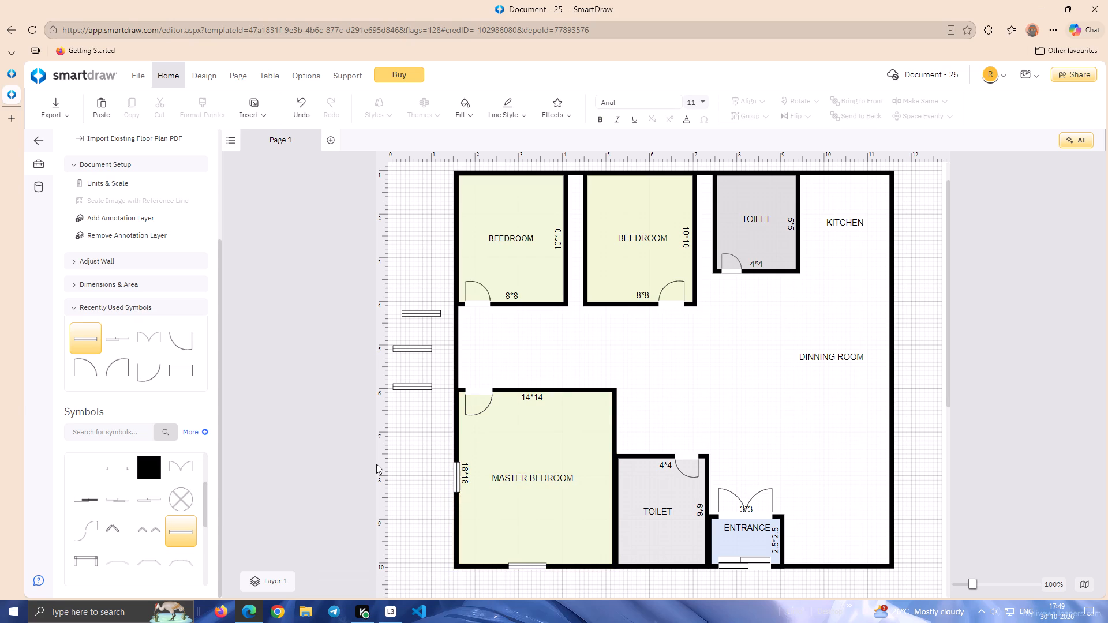
Shorten the lowest loose window to about 0.64 and fit it in the left bedroom's top wall, at about 2.47 left and 0.99 top.
{"action": "left_click", "coordinate": [401, 386]}
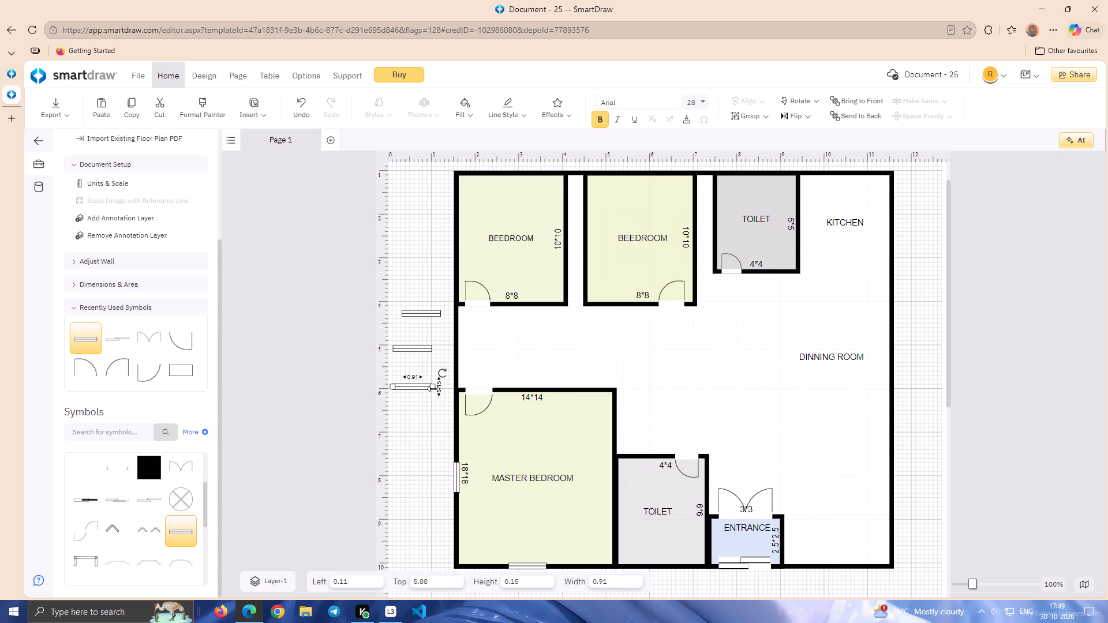
{"action": "left_click_drag", "start_coordinate": [433, 389], "coordinate": [421, 391]}
{"action": "left_click_drag", "start_coordinate": [411, 386], "coordinate": [512, 173]}
{"action": "key", "text": "Right"}
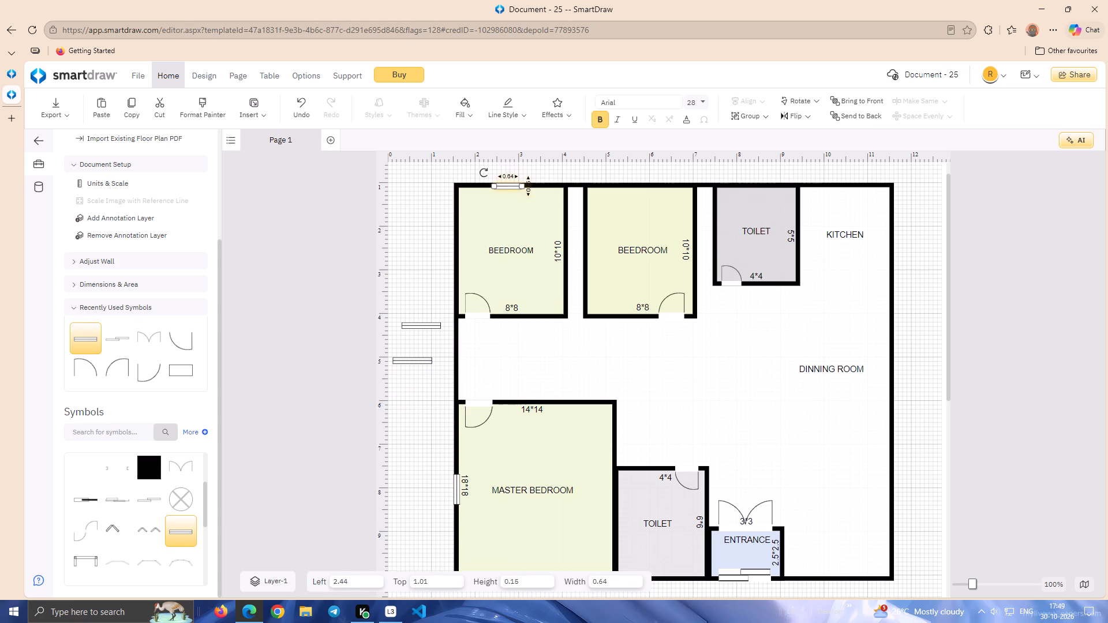
{"action": "key", "text": "Right"}
{"action": "key", "text": "Up"}
{"action": "key", "text": "Right"}
{"action": "key", "text": "Right"}
{"action": "left_click", "coordinate": [540, 171]}
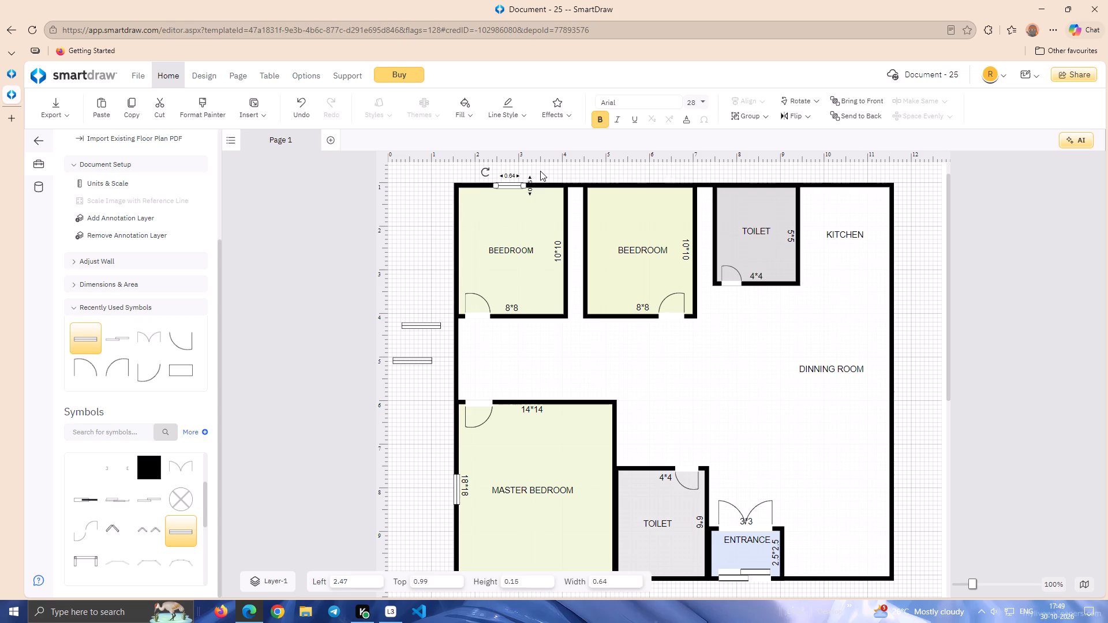
Shorten the lower remaining loose window to about 0.87 and fit it in the second bedroom's top wall, at about 5.41 left and 1.00 top.
{"action": "left_click", "coordinate": [422, 356]}
{"action": "left_click", "coordinate": [422, 362]}
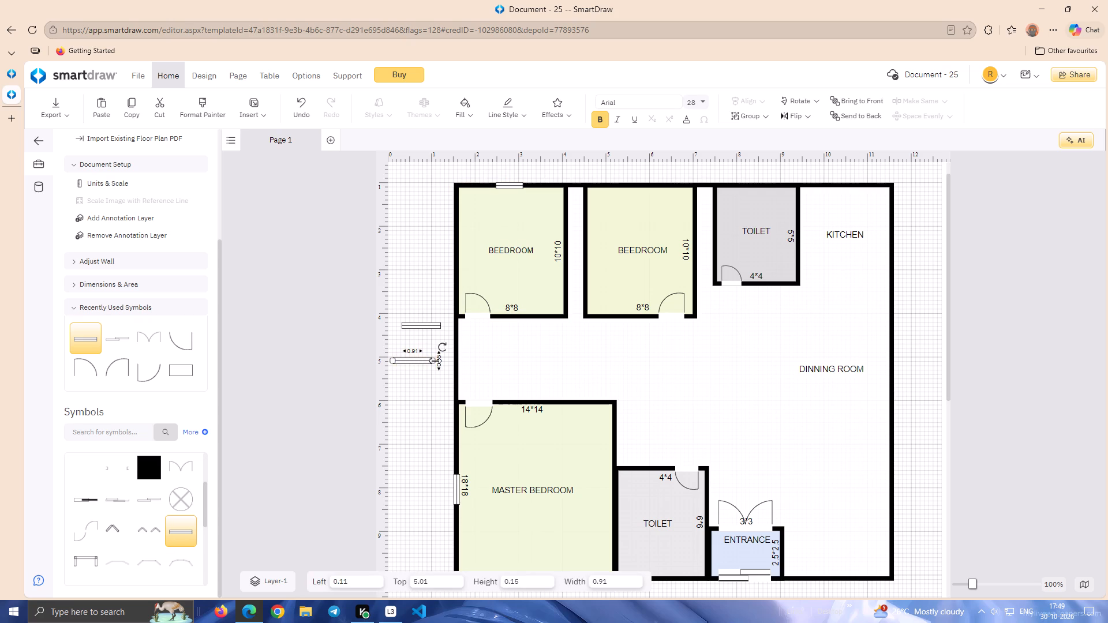
{"action": "left_click", "coordinate": [434, 361]}
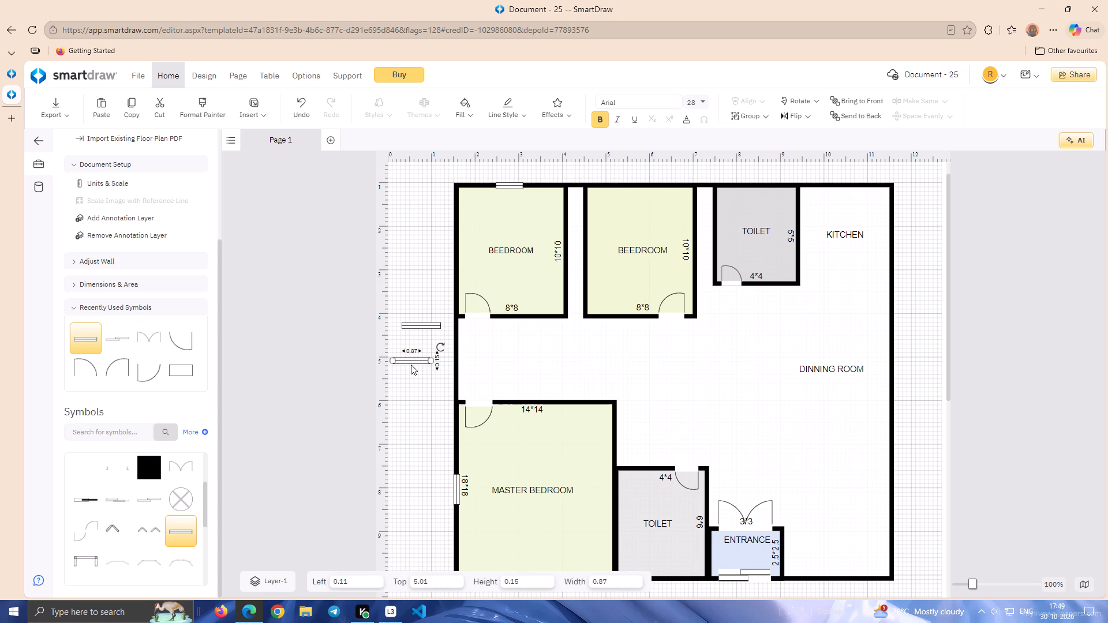
{"action": "left_click", "coordinate": [410, 365]}
{"action": "left_click_drag", "start_coordinate": [411, 363], "coordinate": [639, 193]}
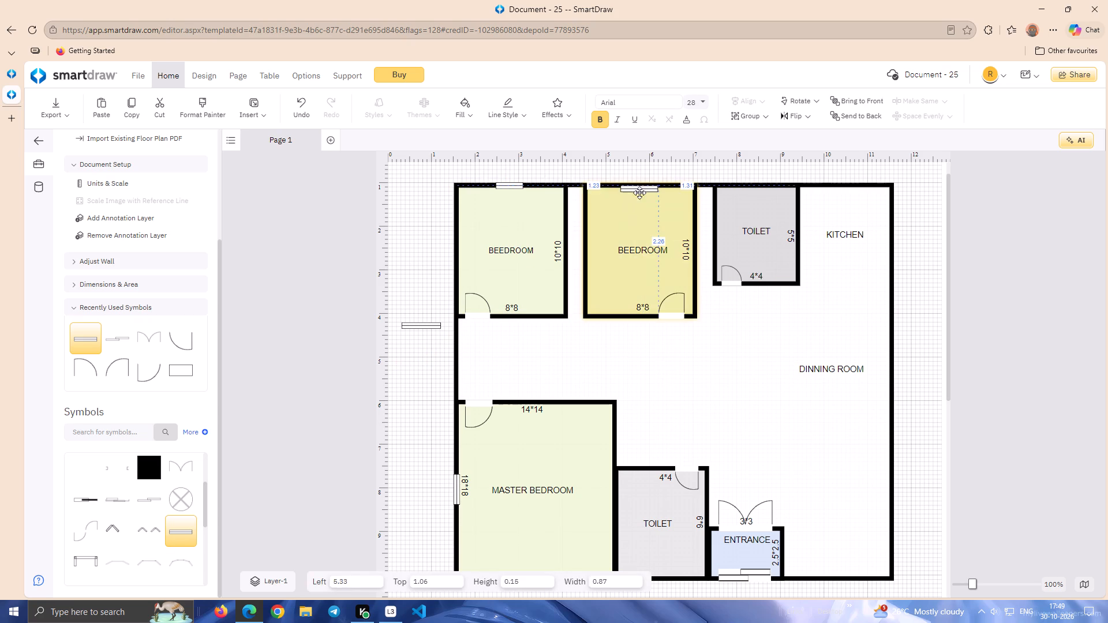
{"action": "left_click_drag", "start_coordinate": [639, 193], "coordinate": [642, 192]}
{"action": "key", "text": "Up"}
{"action": "key", "text": "Up"}
{"action": "key", "text": "Up"}
{"action": "key", "text": "Up"}
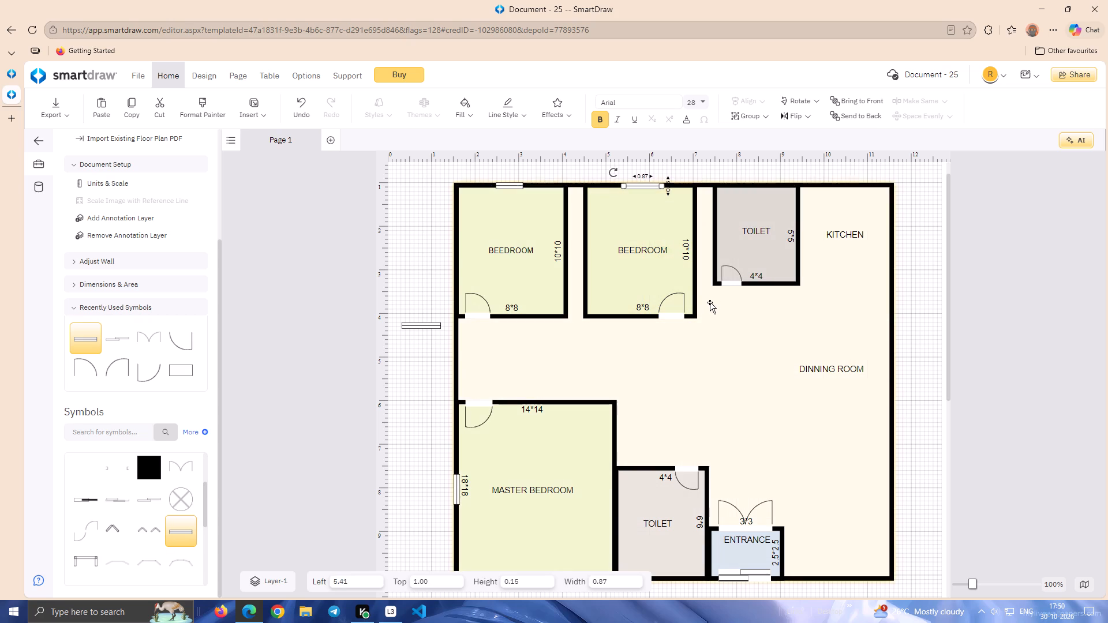
Lengthen the window in the left bedroom's top wall to roughly match the neighbouring bedroom's window.
{"action": "left_click", "coordinate": [504, 183]}
{"action": "left_click_drag", "start_coordinate": [523, 185], "coordinate": [534, 185]}
{"action": "left_click", "coordinate": [531, 168]}
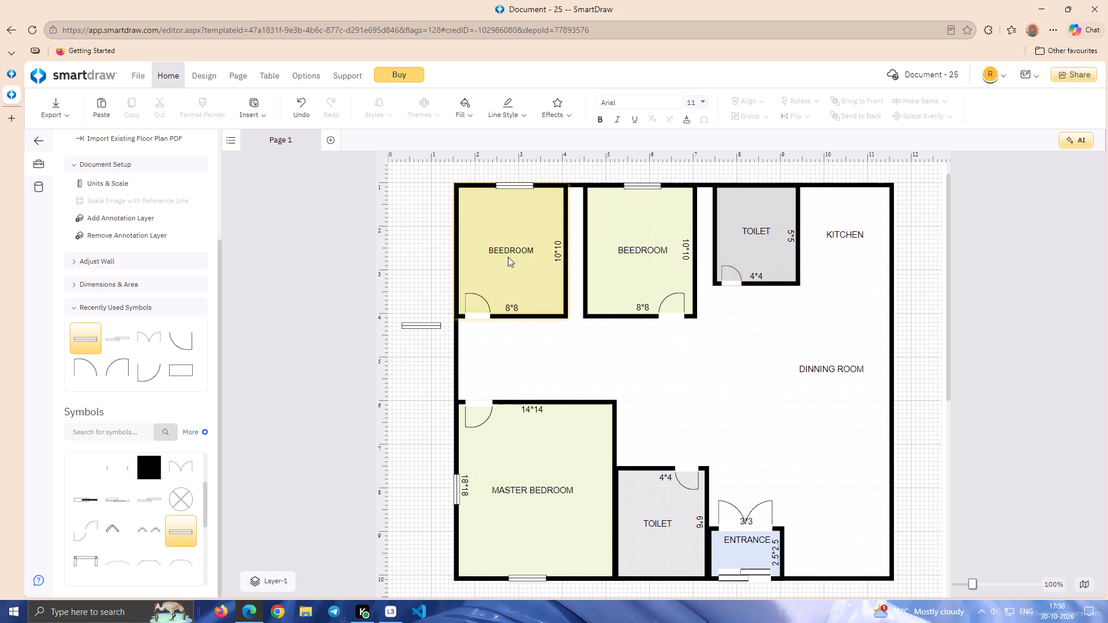
Fit the last loose window in the upper toilet's top wall, at about 8 left and 1.00 top, shortened to about 0.72.
{"action": "left_click_drag", "start_coordinate": [425, 327], "coordinate": [749, 181]}
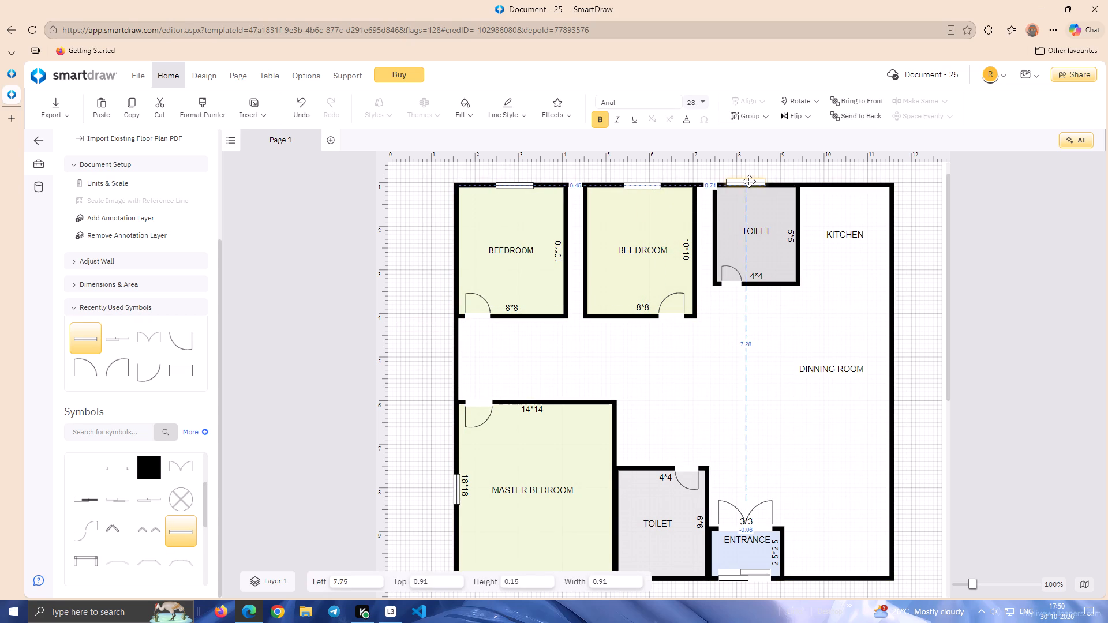
{"action": "left_click_drag", "start_coordinate": [749, 181], "coordinate": [761, 187]}
{"action": "left_click_drag", "start_coordinate": [776, 187], "coordinate": [774, 189]}
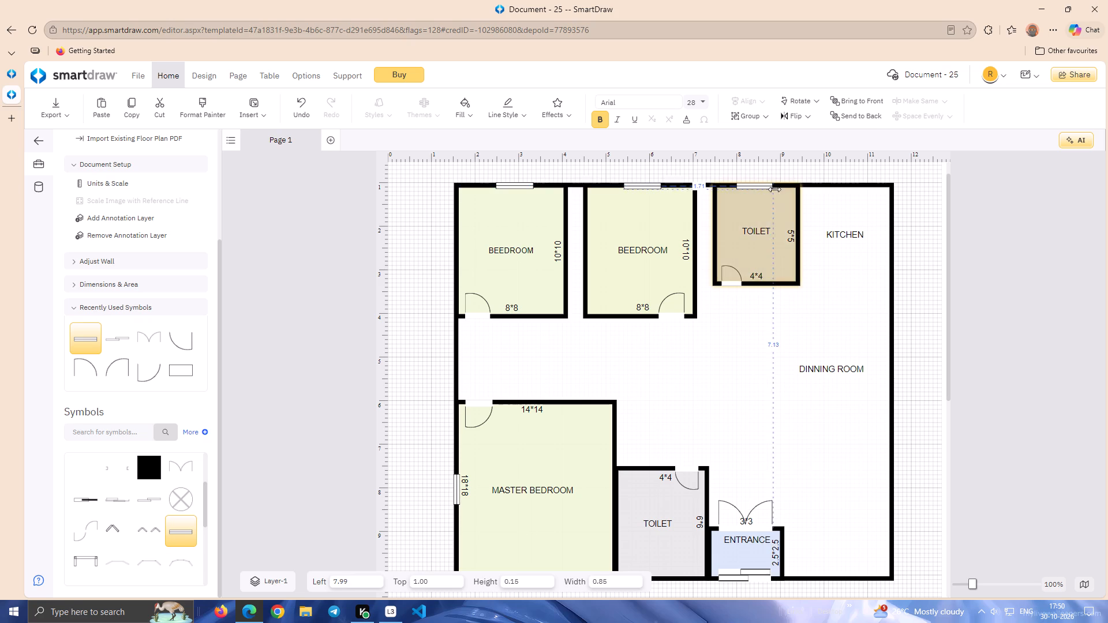
{"action": "left_click_drag", "start_coordinate": [774, 189], "coordinate": [767, 191]}
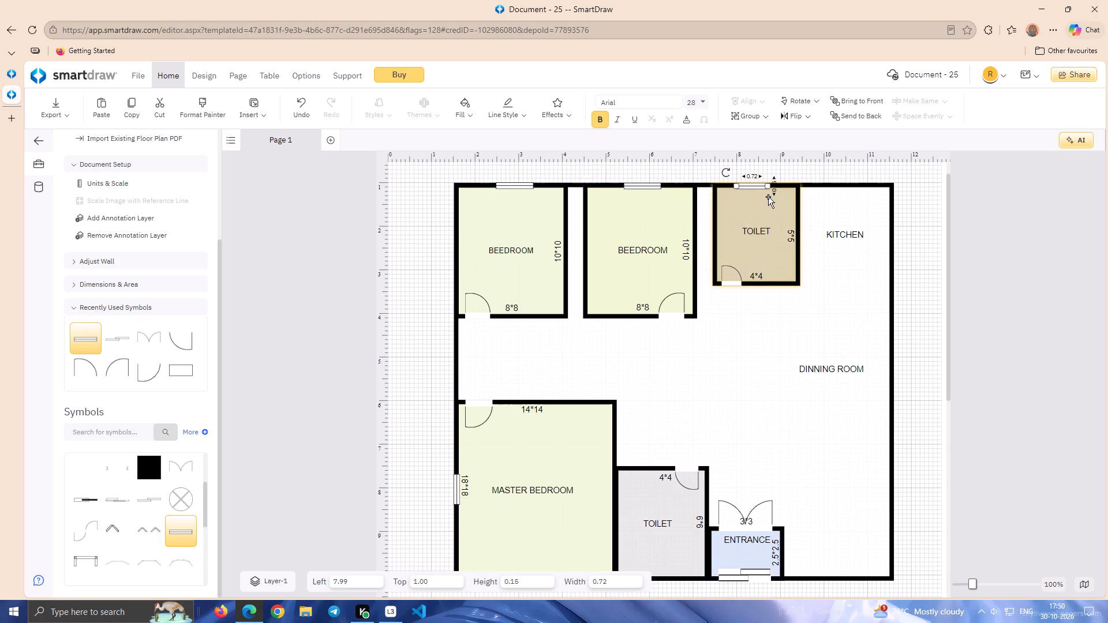
{"action": "key", "text": "Right"}
{"action": "key", "text": "Right"}
{"action": "key", "text": "Right"}
{"action": "key", "text": "Right"}
{"action": "left_click", "coordinate": [817, 169]}
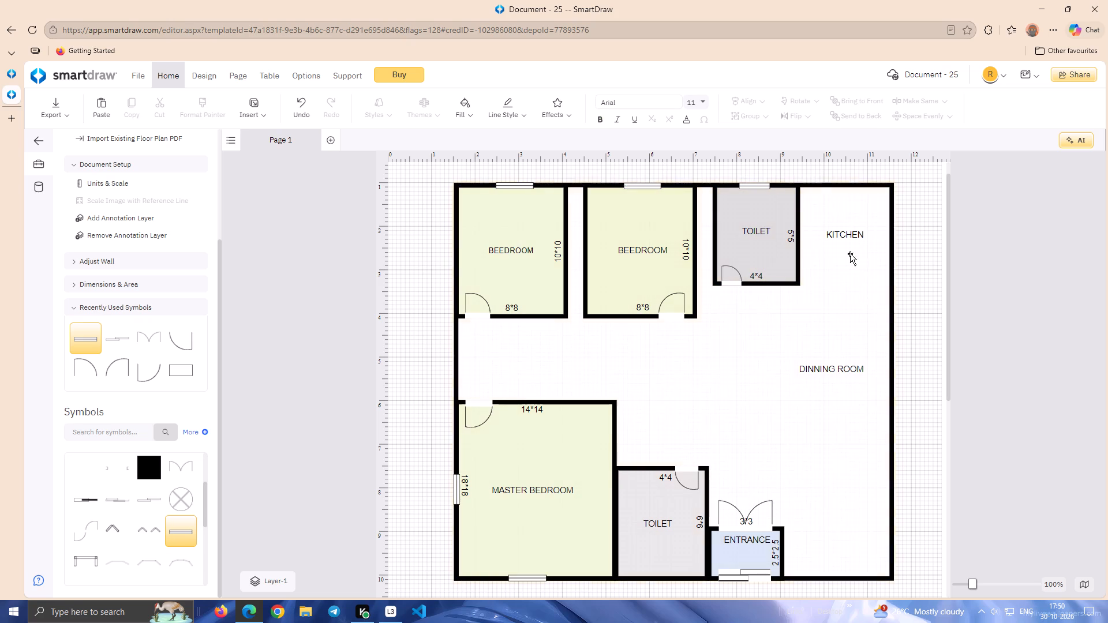
Place a new window outside the plan's left wall, shorten it to about 0.82 and rotate it to vertical.
{"action": "left_click_drag", "start_coordinate": [176, 536], "coordinate": [360, 404]}
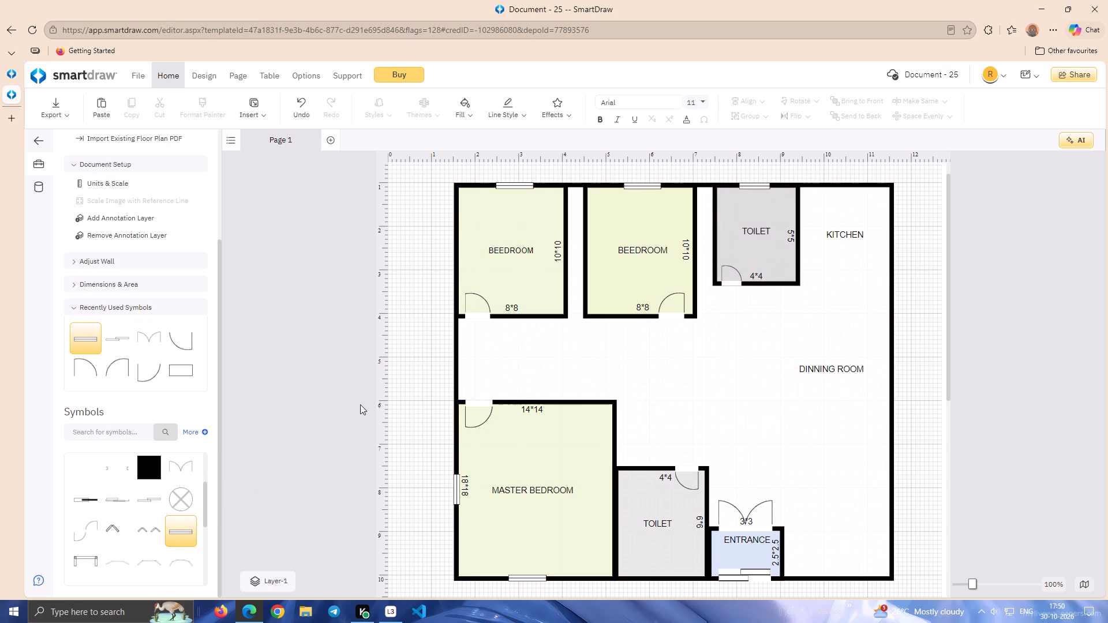
{"action": "left_click_drag", "start_coordinate": [360, 404], "coordinate": [414, 328]}
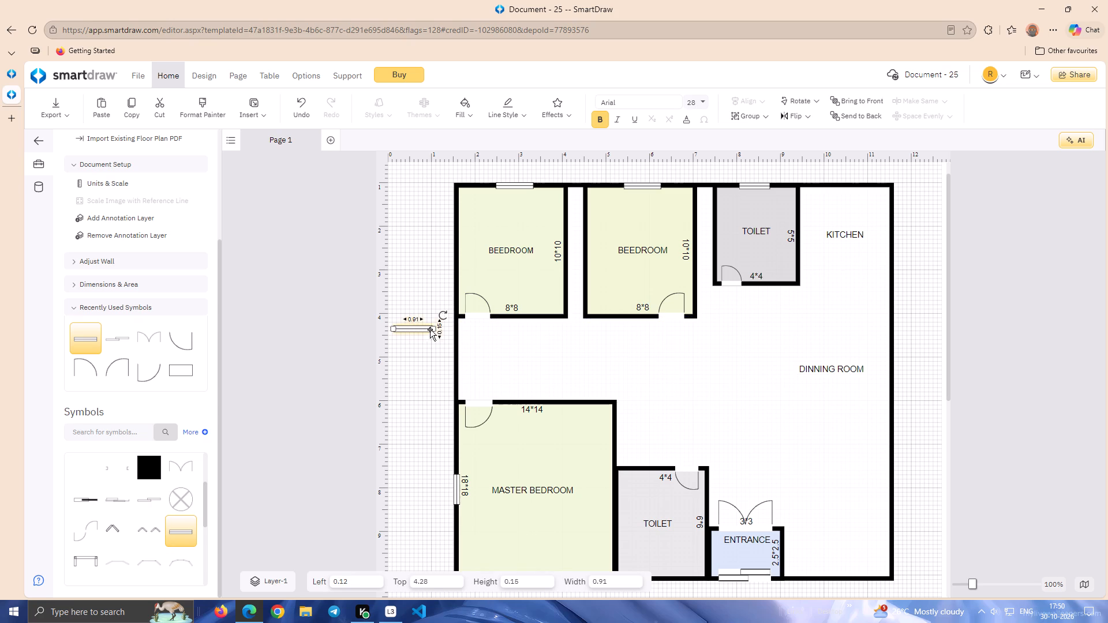
{"action": "left_click", "coordinate": [432, 331]}
{"action": "left_click_drag", "start_coordinate": [436, 316], "coordinate": [429, 370]}
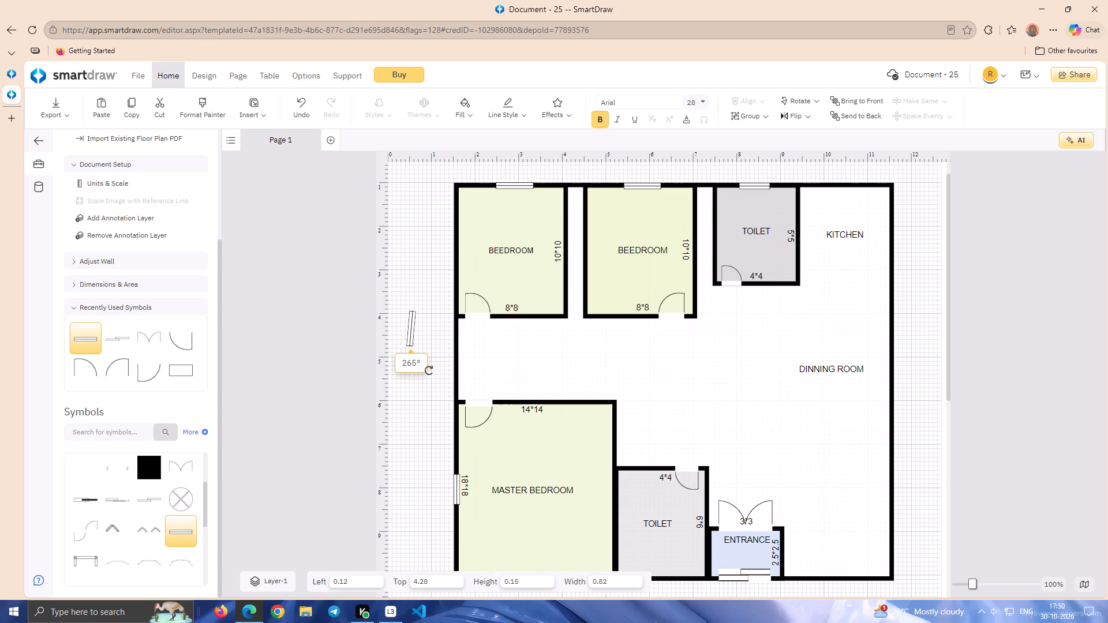
{"action": "left_click_drag", "start_coordinate": [429, 370], "coordinate": [432, 370]}
Move the vertical window into the kitchen's right wall, at about 11.14 left and 1.80 top.
{"action": "left_click_drag", "start_coordinate": [413, 332], "coordinate": [899, 239]}
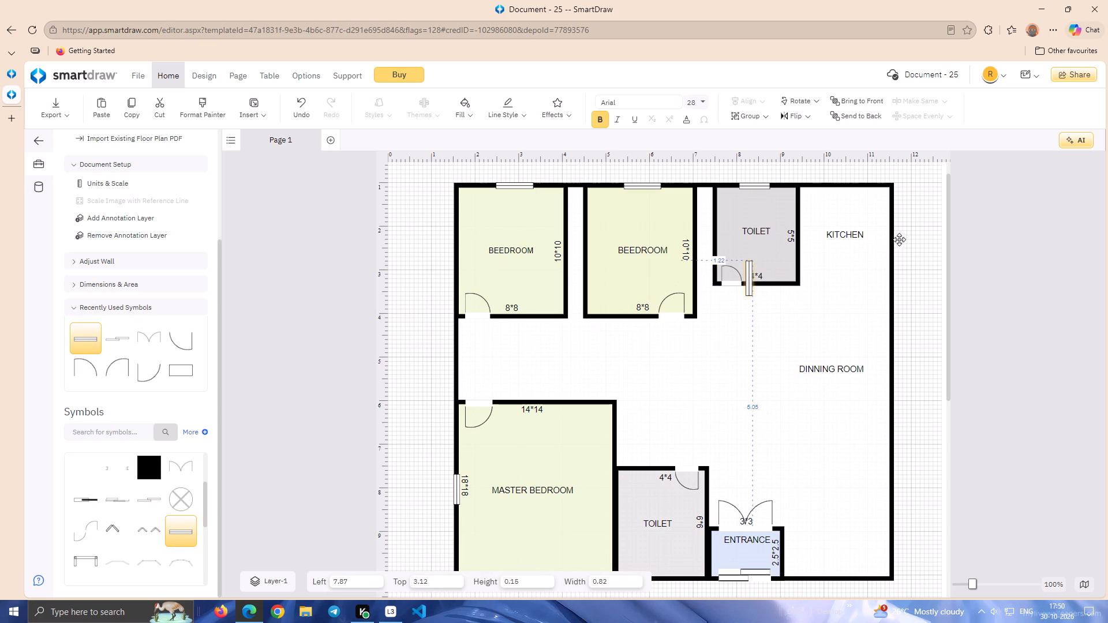
{"action": "left_click_drag", "start_coordinate": [899, 239], "coordinate": [892, 225]}
{"action": "key", "text": "Right"}
{"action": "key", "text": "Right"}
{"action": "key", "text": "Right"}
{"action": "key", "text": "Up"}
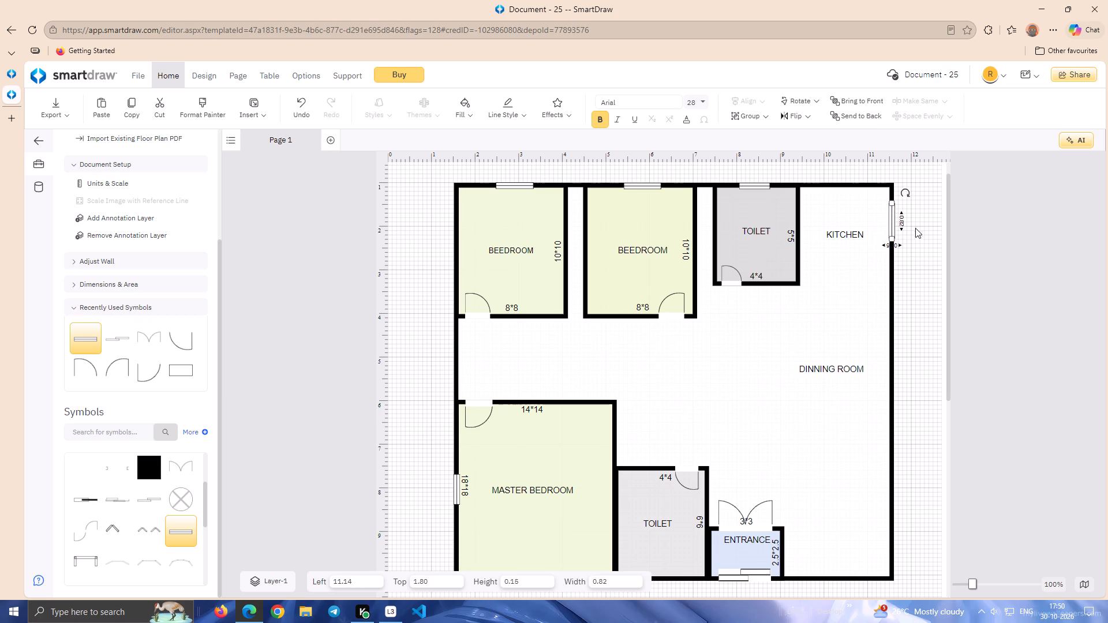
{"action": "left_click", "coordinate": [916, 227]}
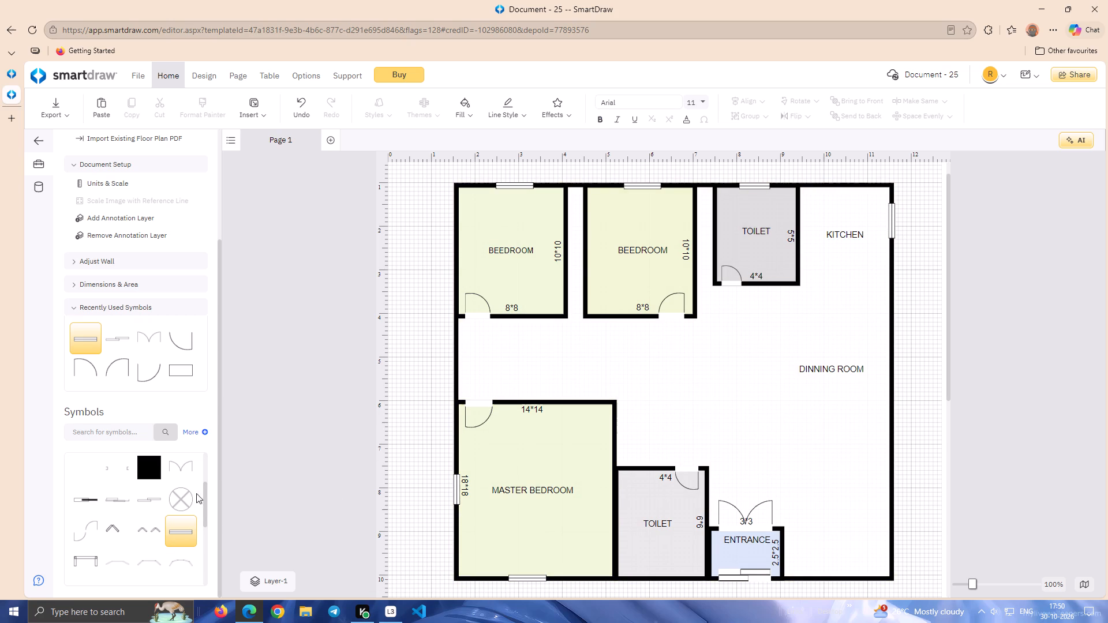
Place a new window in the lower toilet's bottom wall and shorten it to about 0.61.
{"action": "left_click_drag", "start_coordinate": [185, 524], "coordinate": [655, 577]}
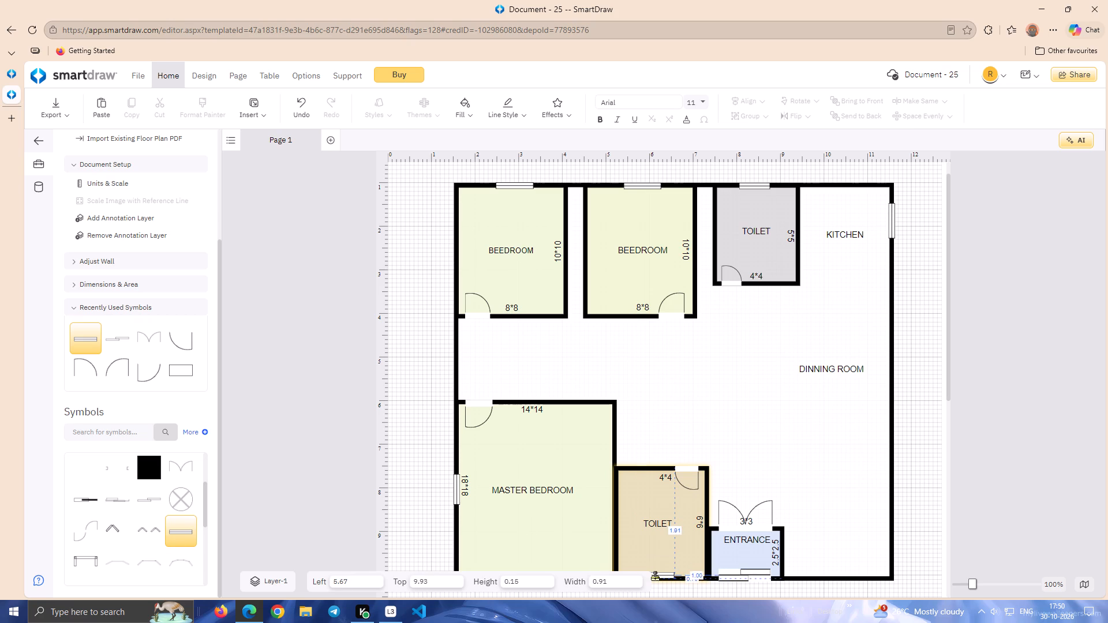
{"action": "left_click_drag", "start_coordinate": [655, 577], "coordinate": [656, 576]}
{"action": "left_click_drag", "start_coordinate": [673, 576], "coordinate": [662, 576]}
Nudge the lower toilet's window into line with the bottom wall, at about 5.88 left and 10.01 top.
{"action": "key", "text": "Right"}
{"action": "key", "text": "Right"}
{"action": "key", "text": "Right"}
{"action": "key", "text": "Right"}
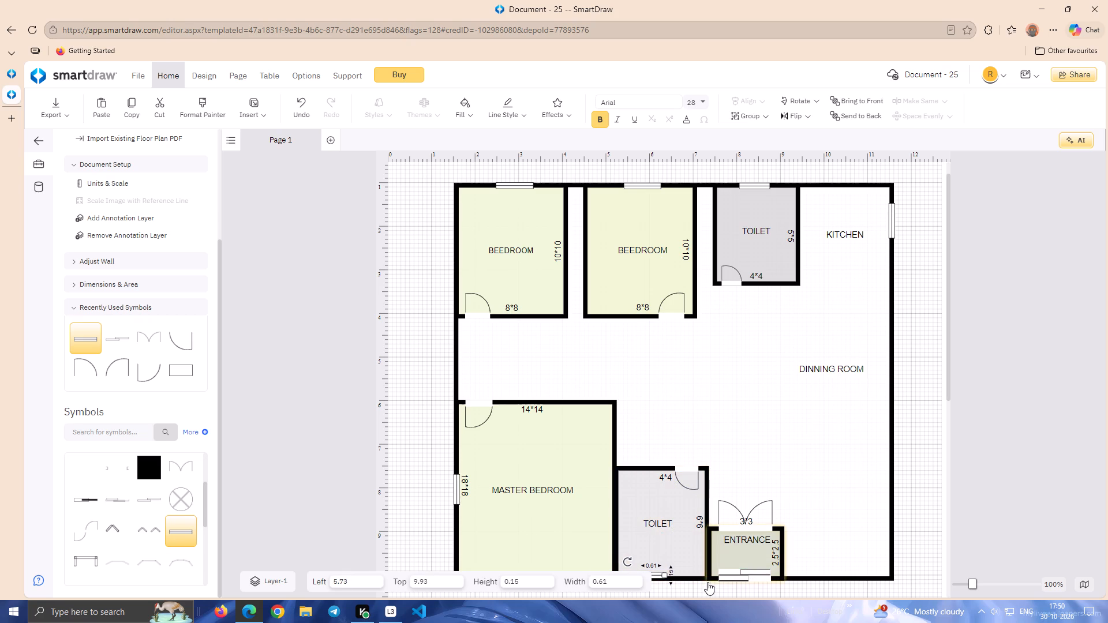
{"action": "key", "text": "Right"}
{"action": "key", "text": "Right"}
{"action": "key", "text": "Right"}
{"action": "key", "text": "Right"}
{"action": "key", "text": "Right"}
{"action": "key", "text": "Right"}
{"action": "key", "text": "Right"}
{"action": "key", "text": "Right"}
{"action": "key", "text": "Right"}
{"action": "key", "text": "Right"}
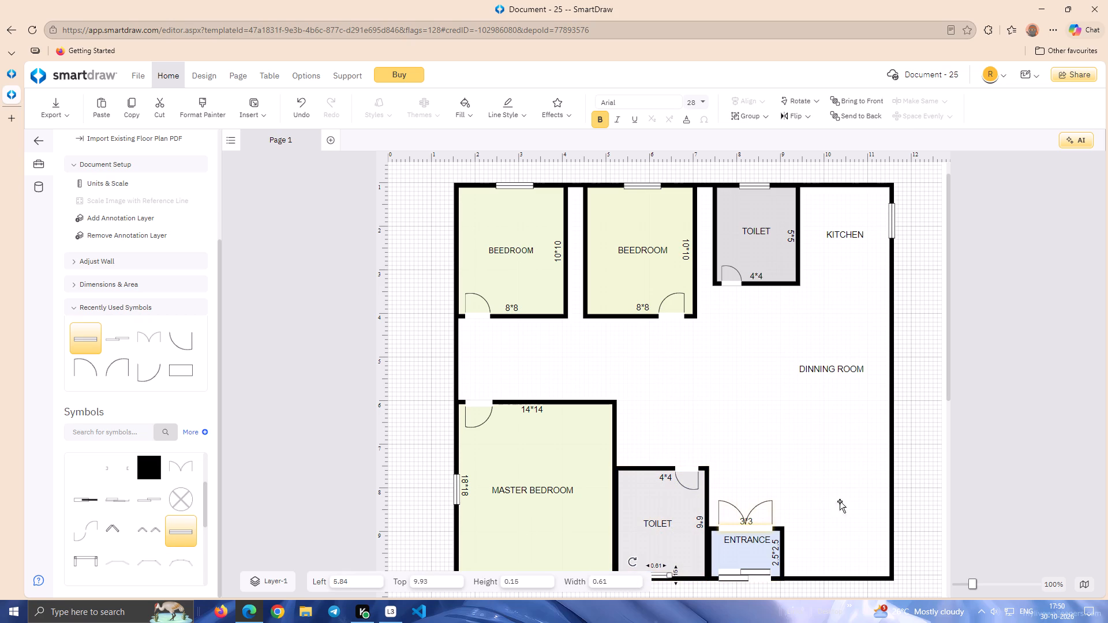
{"action": "left_click", "coordinate": [927, 453]}
{"action": "left_click", "coordinate": [664, 577]}
{"action": "key", "text": "Right"}
{"action": "key", "text": "Right"}
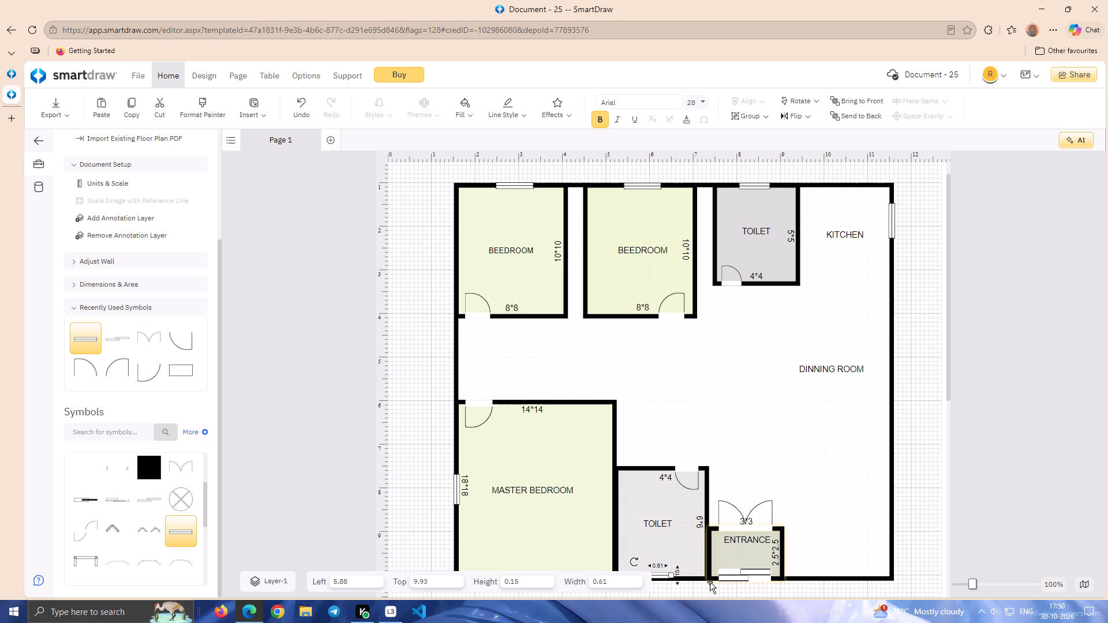
{"action": "key", "text": "Down"}
{"action": "key", "text": "Down"}
{"action": "key", "text": "Down"}
{"action": "key", "text": "Down"}
{"action": "key", "text": "Down"}
{"action": "key", "text": "Down"}
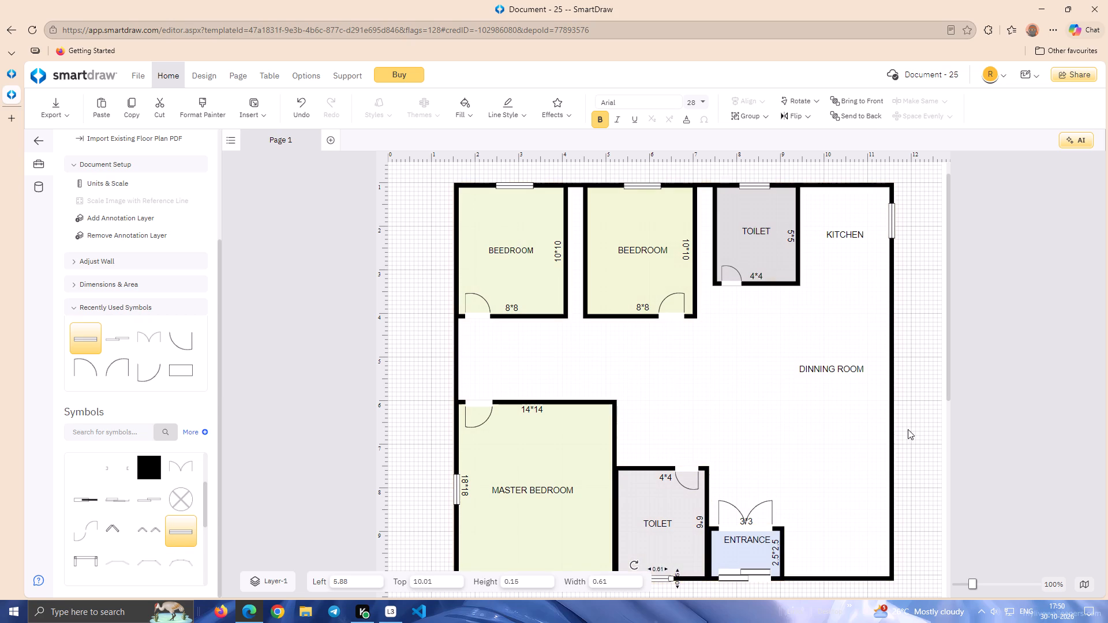
{"action": "left_click", "coordinate": [914, 426]}
Lengthen the window in the lower toilet's bottom wall to about 0.82.
{"action": "left_click", "coordinate": [651, 583]}
{"action": "left_click", "coordinate": [656, 579]}
{"action": "left_click_drag", "start_coordinate": [672, 578], "coordinate": [681, 577]}
{"action": "left_click", "coordinate": [907, 406]}
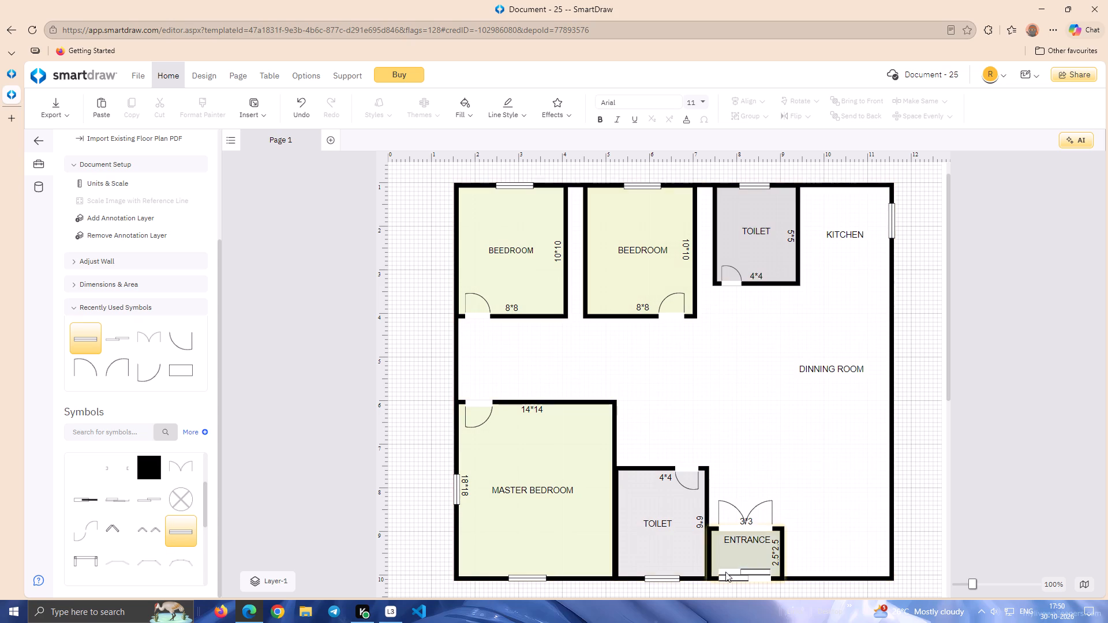
{"action": "left_click", "coordinate": [653, 580]}
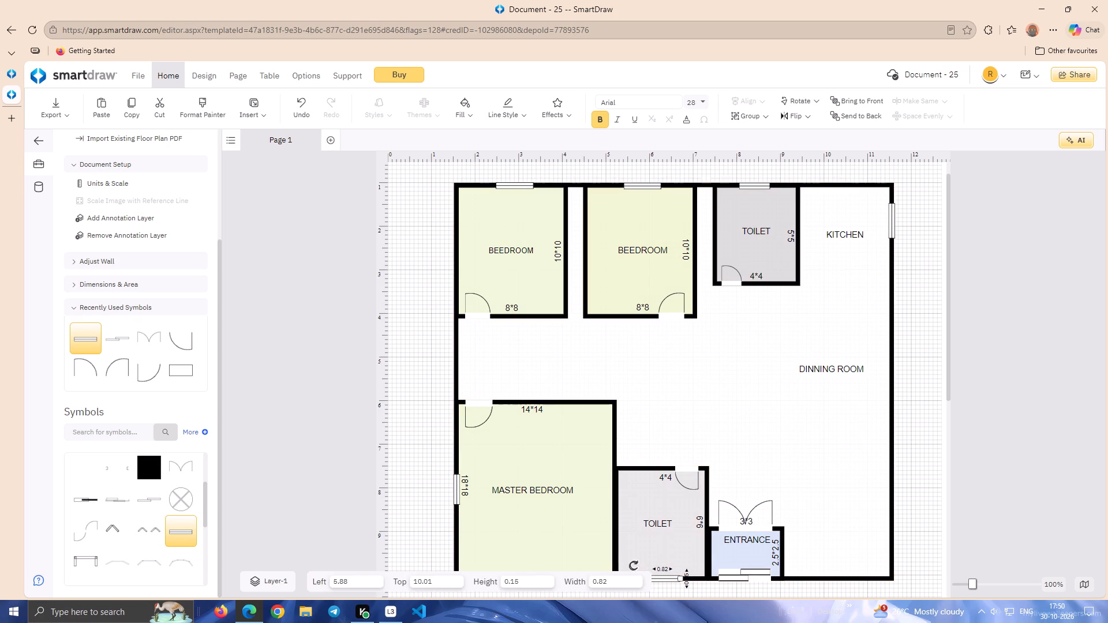
Place a new 36-inch window outside the plan's left wall, at about 0.31 left and 5.83 top.
{"action": "left_click", "coordinate": [177, 531]}
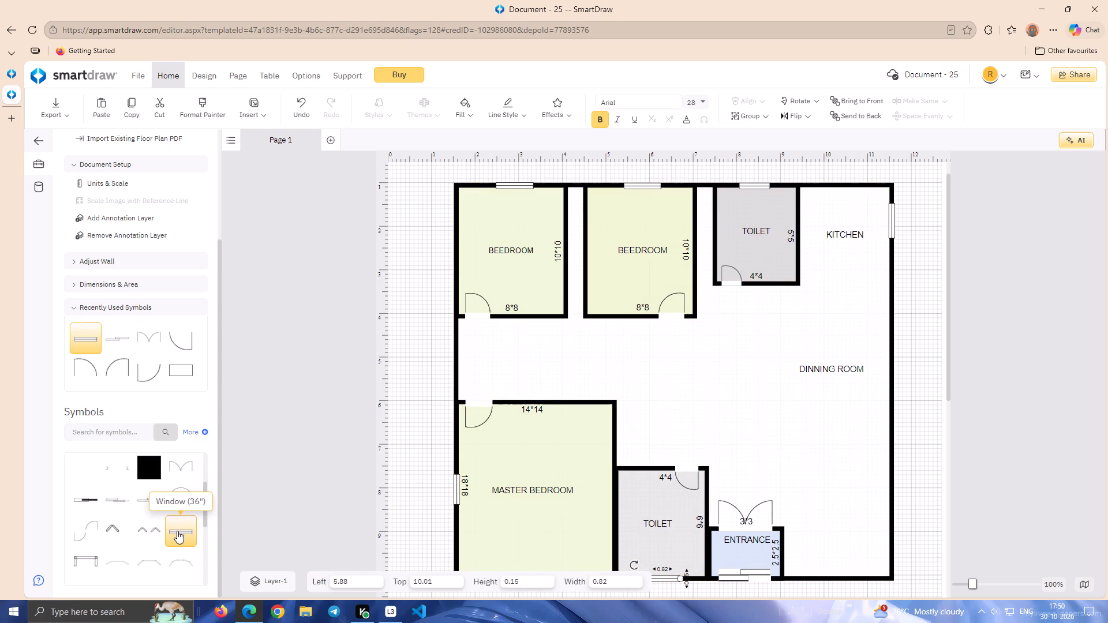
{"action": "left_click", "coordinate": [177, 531]}
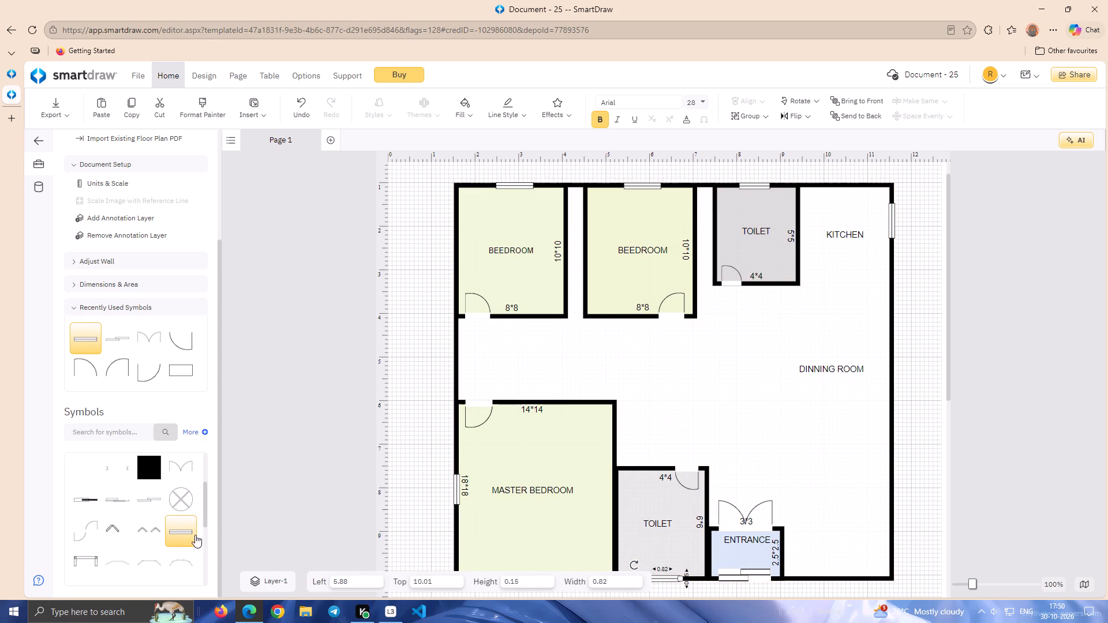
{"action": "left_click_drag", "start_coordinate": [190, 536], "coordinate": [421, 396]}
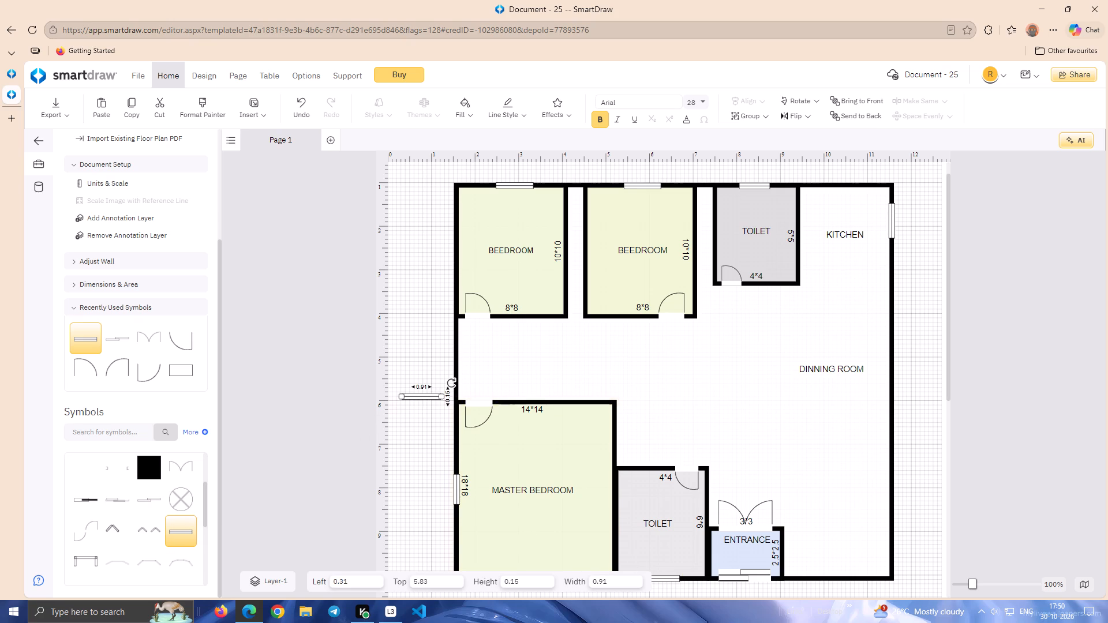
{"action": "left_click", "coordinate": [675, 580]}
{"action": "left_click", "coordinate": [675, 580]}
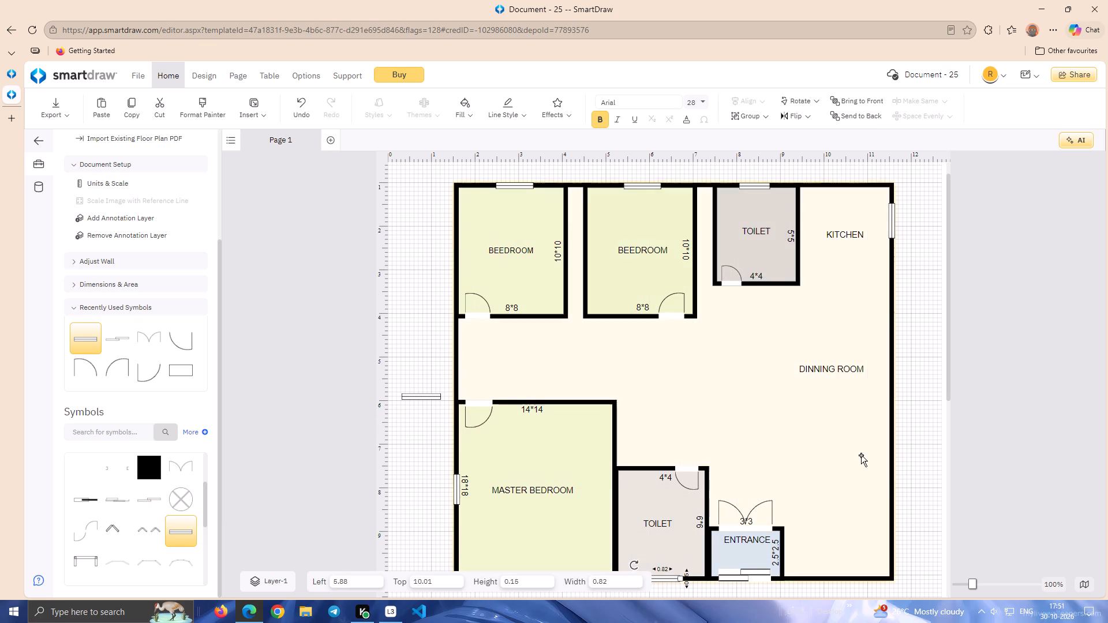
{"action": "left_click", "coordinate": [910, 414]}
Move the loose window into the kitchen's top wall, at about 10.12 left and 0.99 top, and shorten it to about 0.71.
{"action": "left_click", "coordinate": [420, 402]}
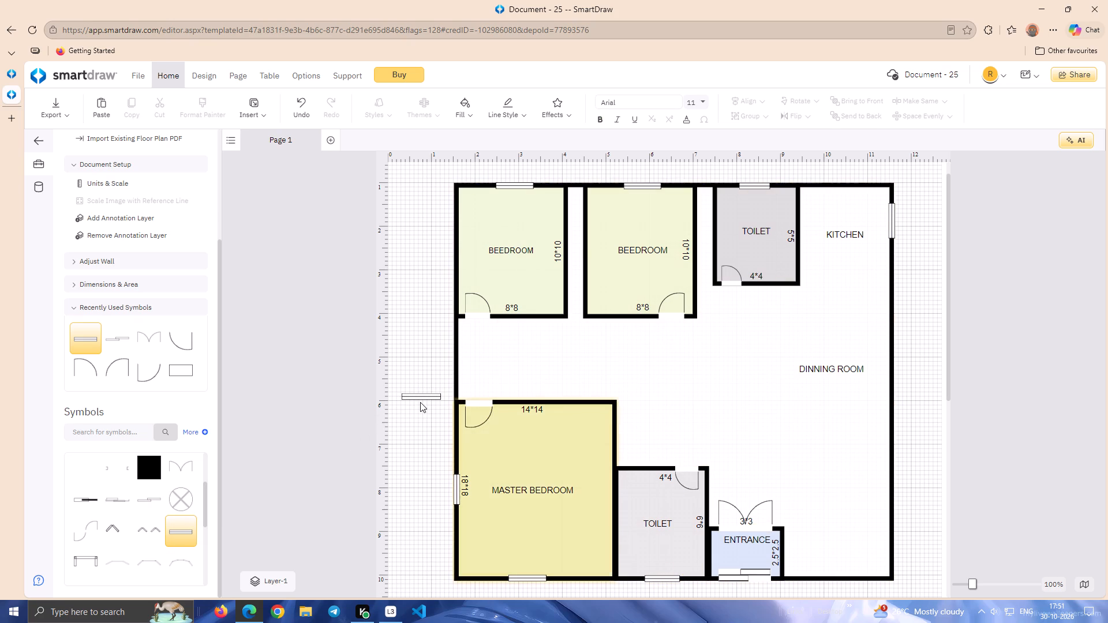
{"action": "left_click_drag", "start_coordinate": [420, 397], "coordinate": [844, 211]}
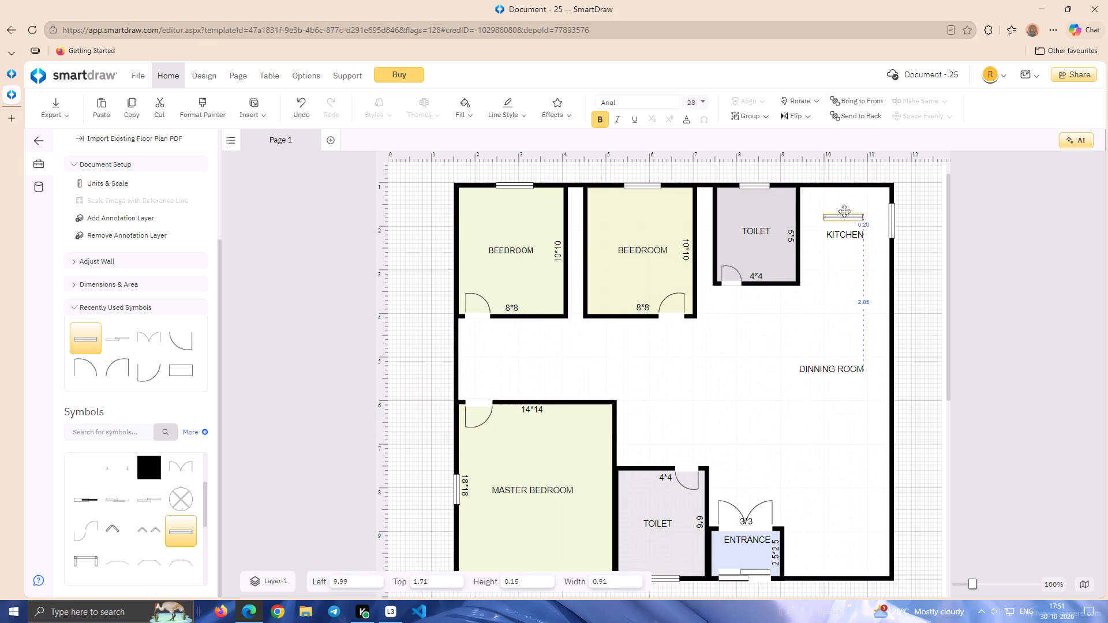
{"action": "left_click_drag", "start_coordinate": [844, 211], "coordinate": [848, 186]}
{"action": "left_click", "coordinate": [872, 185]}
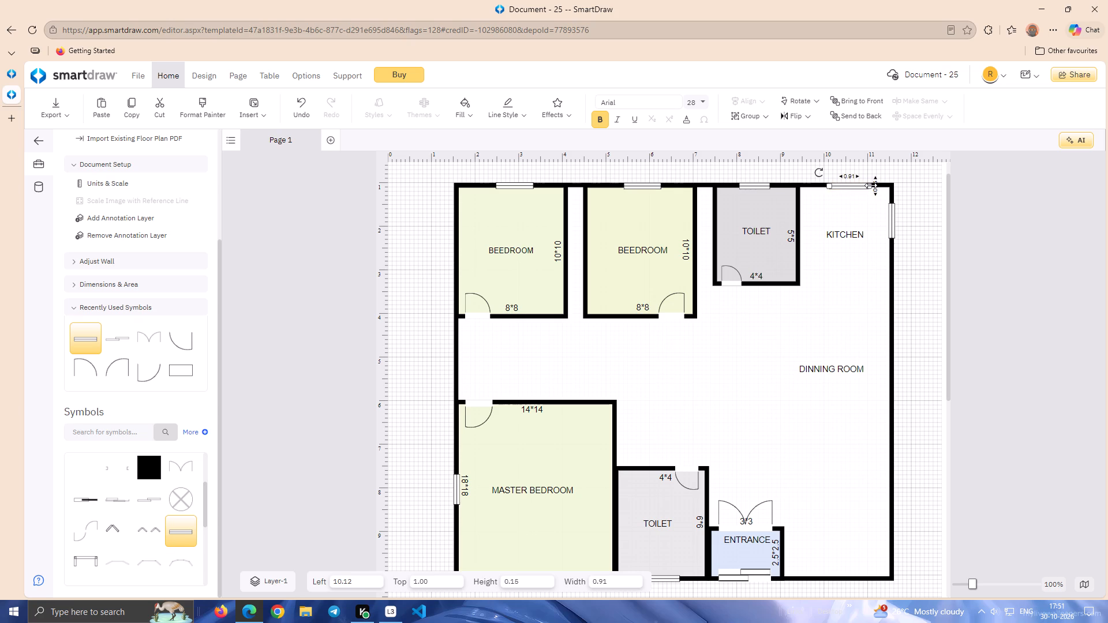
{"action": "left_click_drag", "start_coordinate": [871, 185], "coordinate": [860, 185]}
{"action": "left_click", "coordinate": [901, 185]}
{"action": "left_click", "coordinate": [845, 186]}
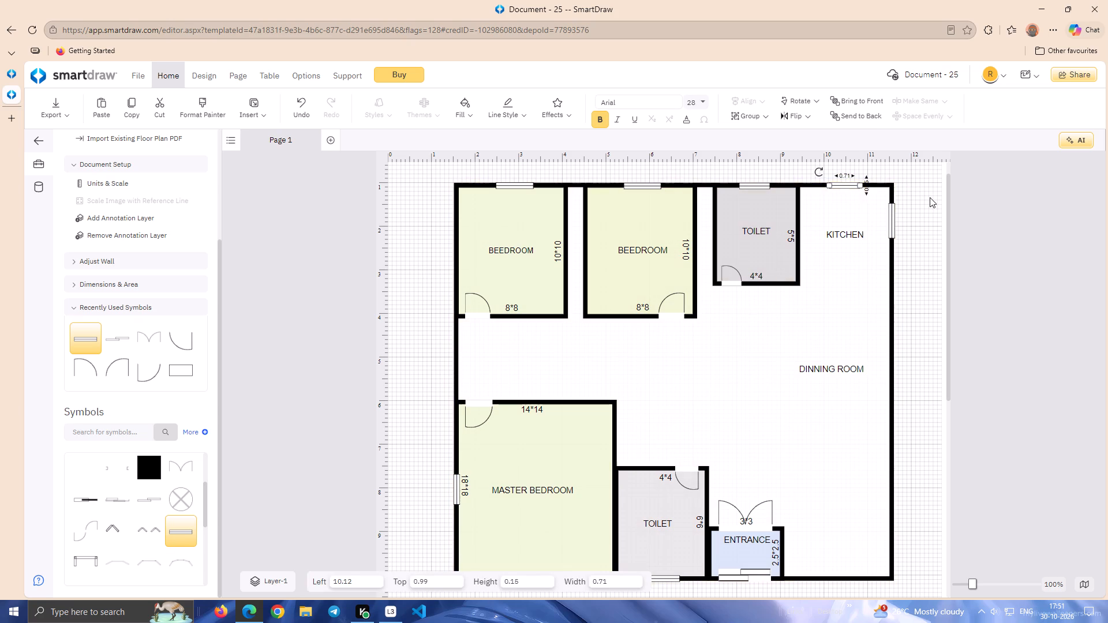
{"action": "left_click", "coordinate": [930, 197]}
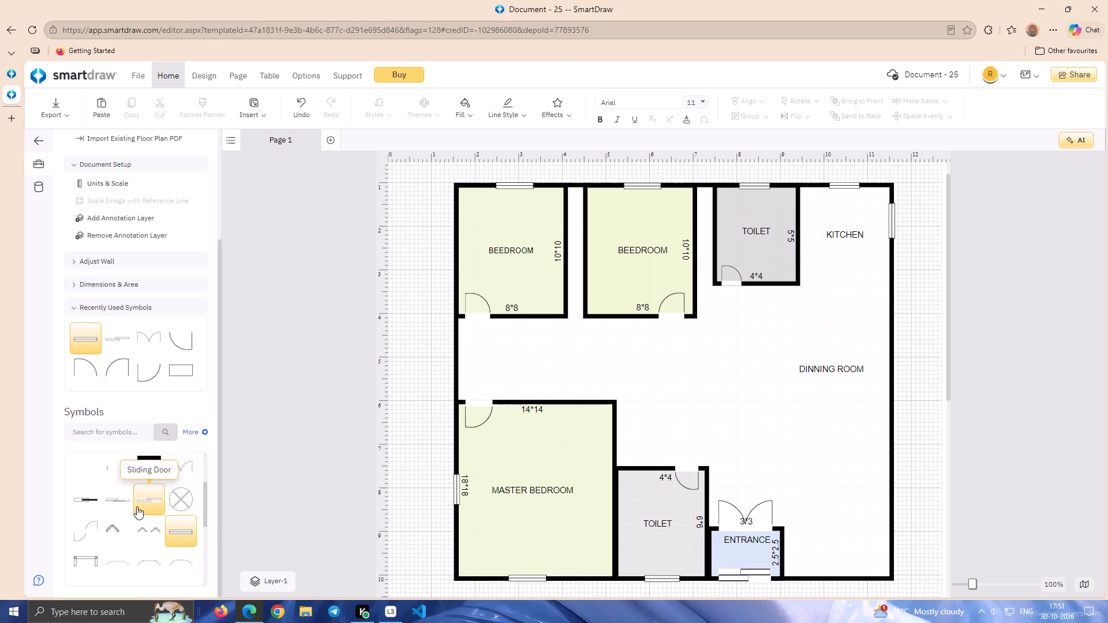
Search the symbol library for BEDROOM, collapse the Doors & Windows group and look through the symbol categories.
{"action": "left_click", "coordinate": [125, 435]}
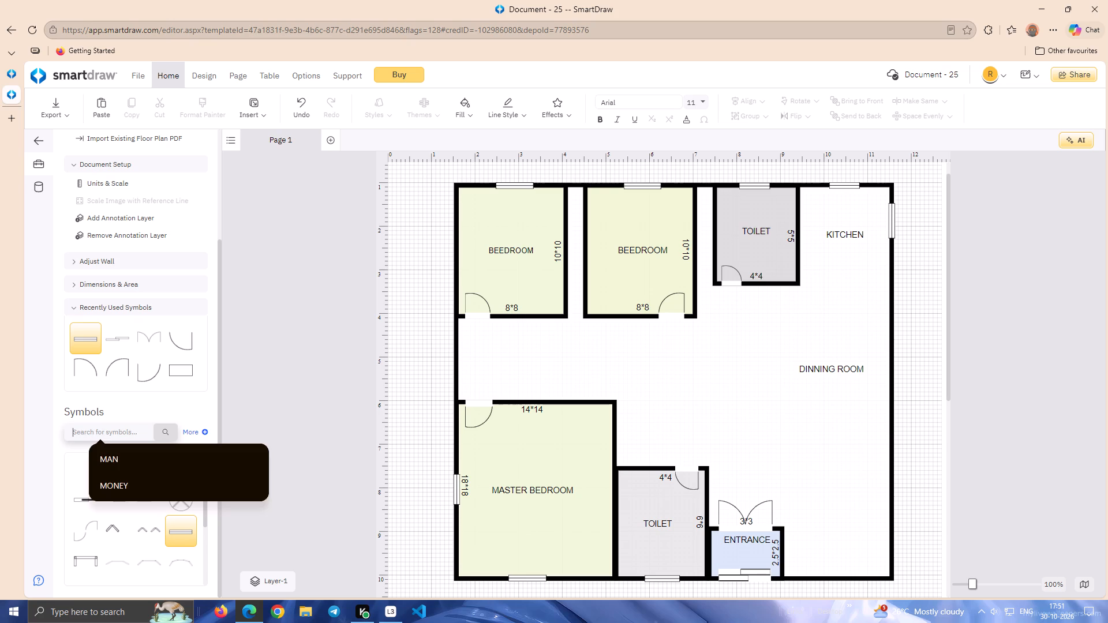
{"action": "type", "text": "BEDROOM"}
{"action": "left_click", "coordinate": [173, 433]}
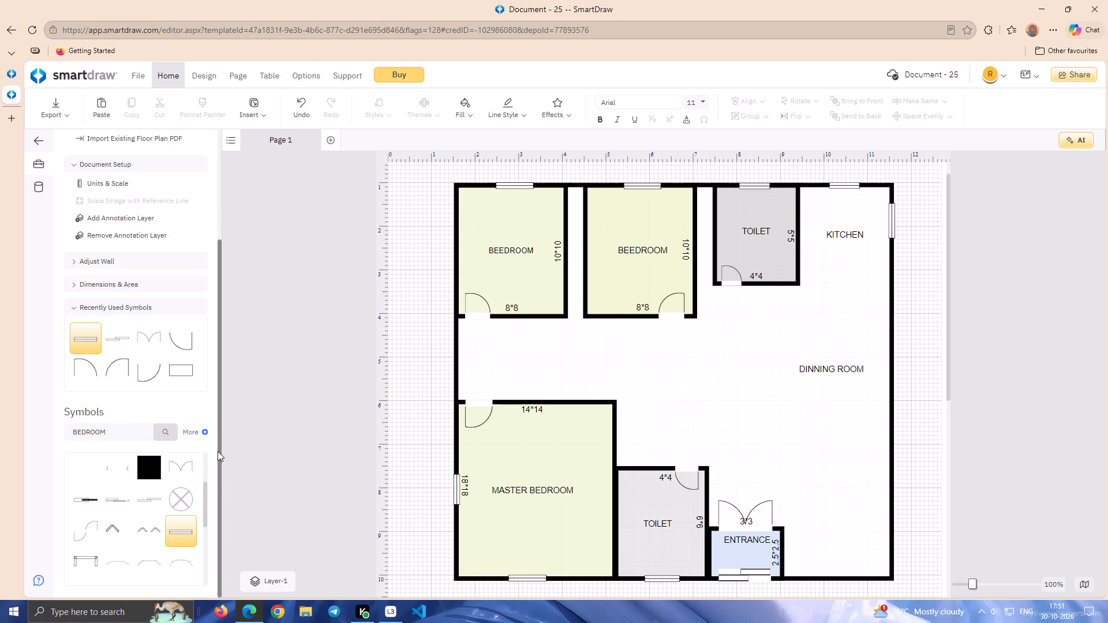
{"action": "left_click_drag", "start_coordinate": [218, 451], "coordinate": [217, 488]}
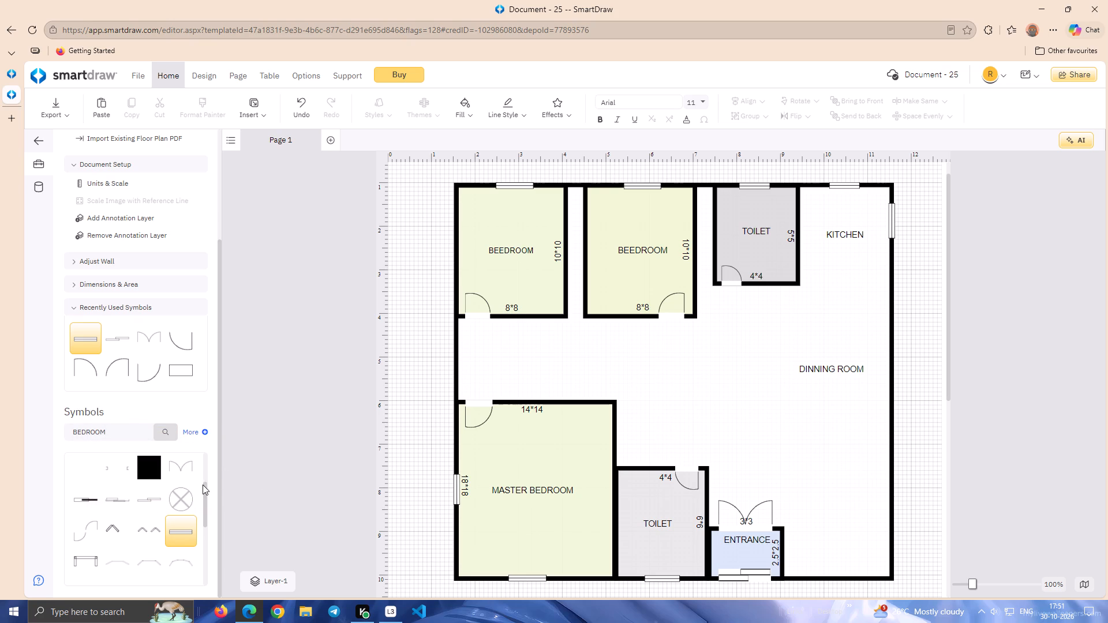
{"action": "left_click_drag", "start_coordinate": [205, 487], "coordinate": [206, 434]}
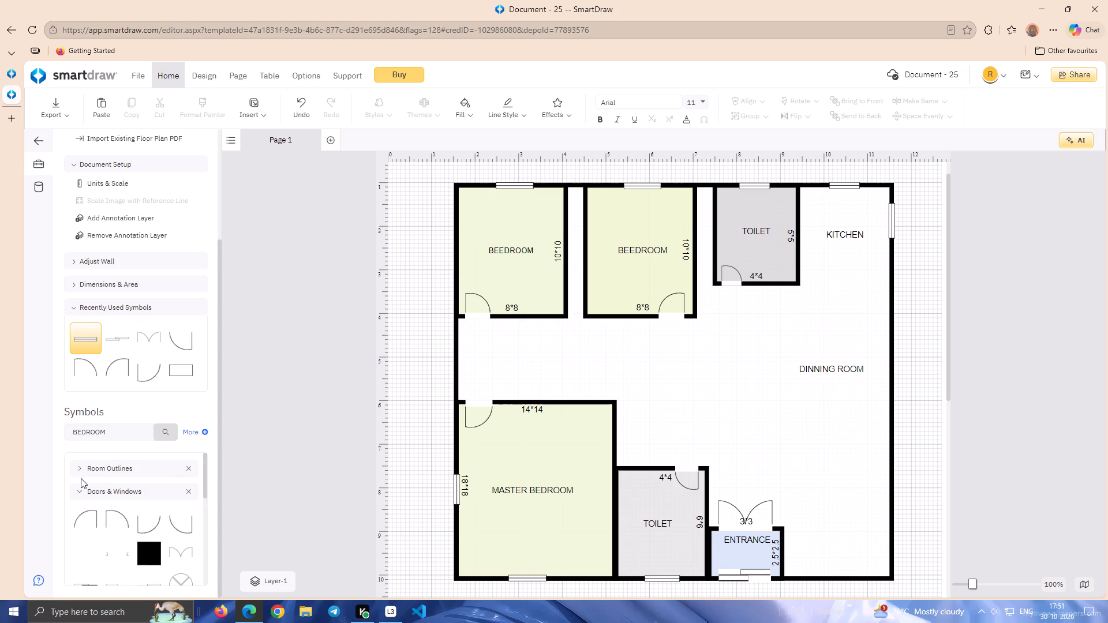
{"action": "left_click", "coordinate": [79, 489]}
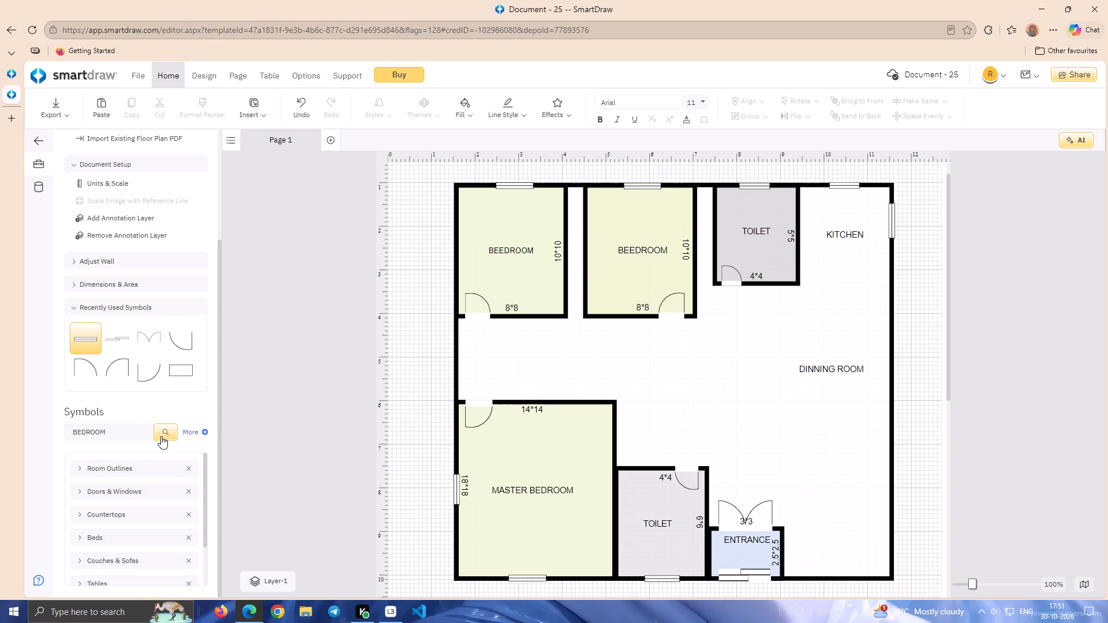
{"action": "left_click", "coordinate": [169, 435]}
{"action": "left_click_drag", "start_coordinate": [205, 494], "coordinate": [203, 576]}
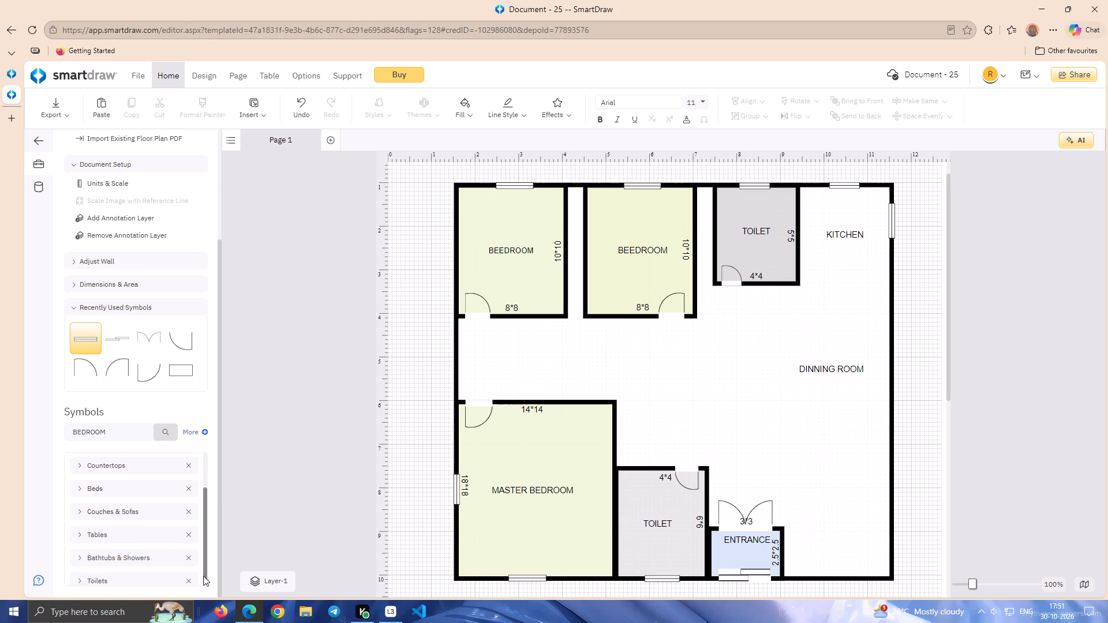
{"action": "left_click_drag", "start_coordinate": [203, 576], "coordinate": [200, 475]}
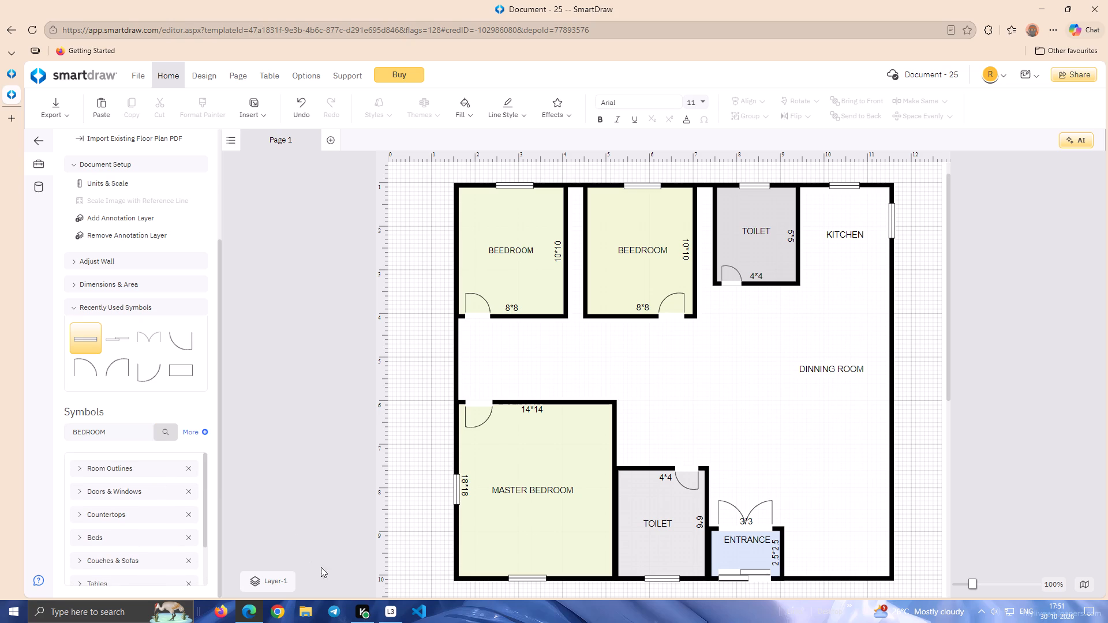